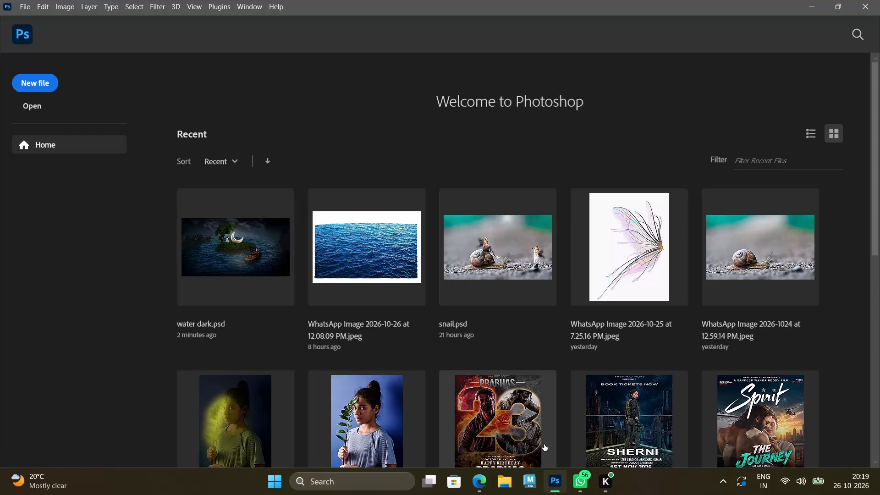
Switch from the Photoshop start screen to File Explorer.
scroll(442, 353, down, 2)
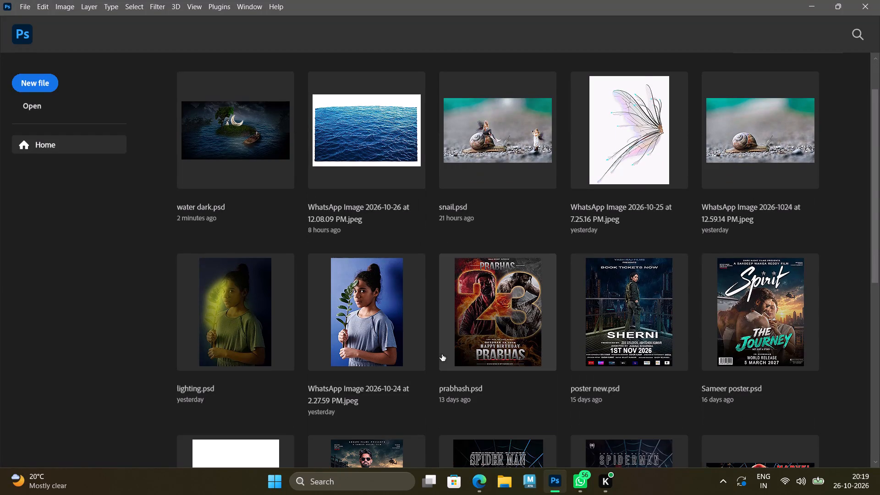
click(501, 486)
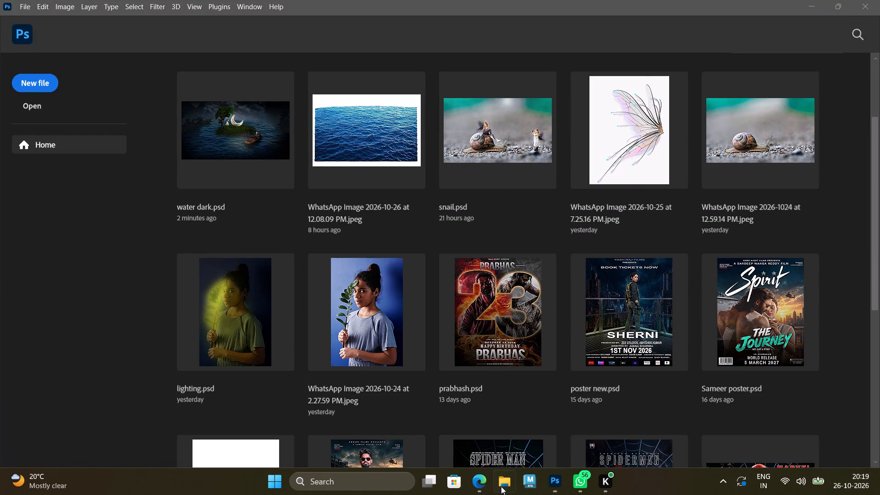
Open the deer-in-misty-forest picture, WhatsApp Image 2026-10-24 at 2.28.00 PM, from the Ref Image folder in Photoshop.
click(55, 269)
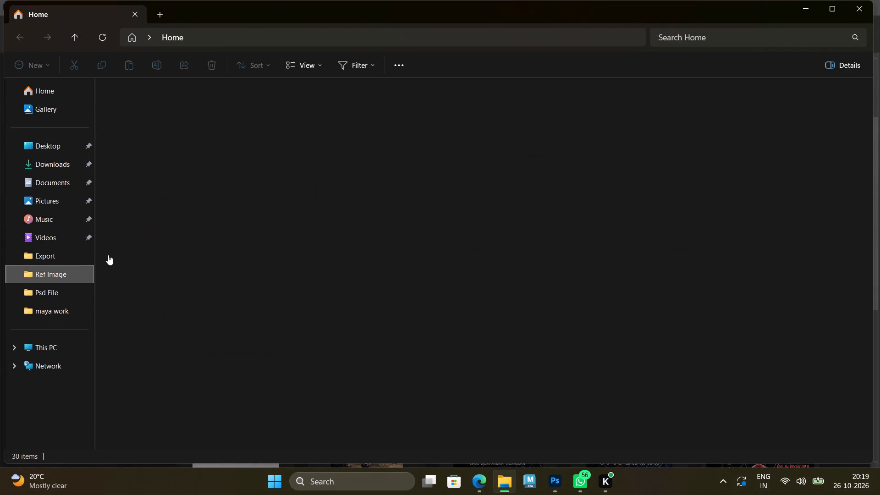
scroll(429, 190, down, 1)
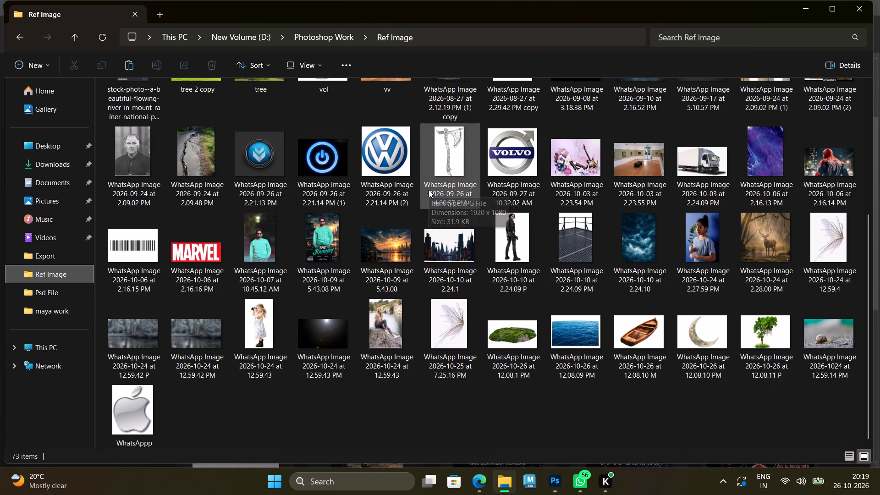
scroll(429, 190, down, 1)
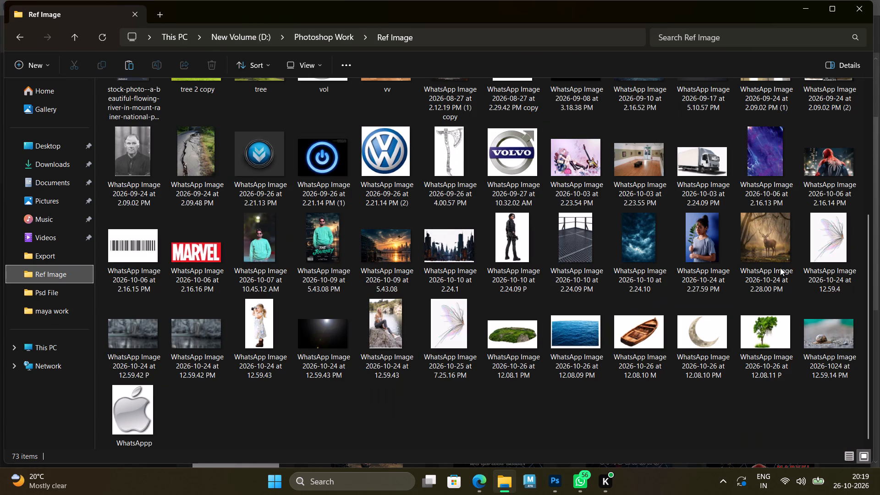
drag(770, 243, 159, 339)
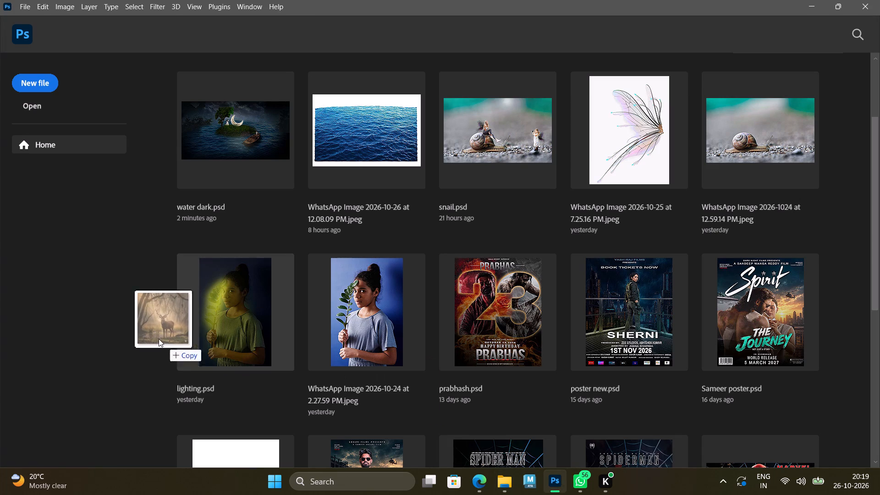
drag(159, 339, 132, 332)
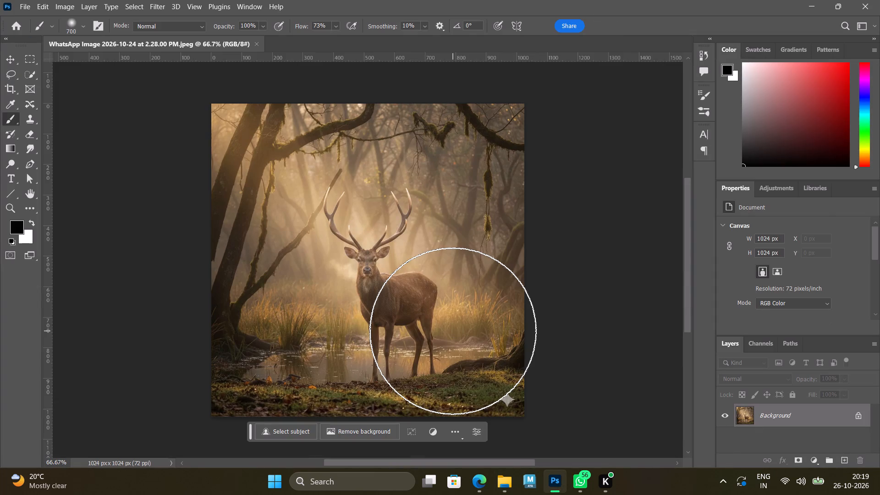
Unlock the Background layer of the deer picture and duplicate the resulting layer.
click(779, 419)
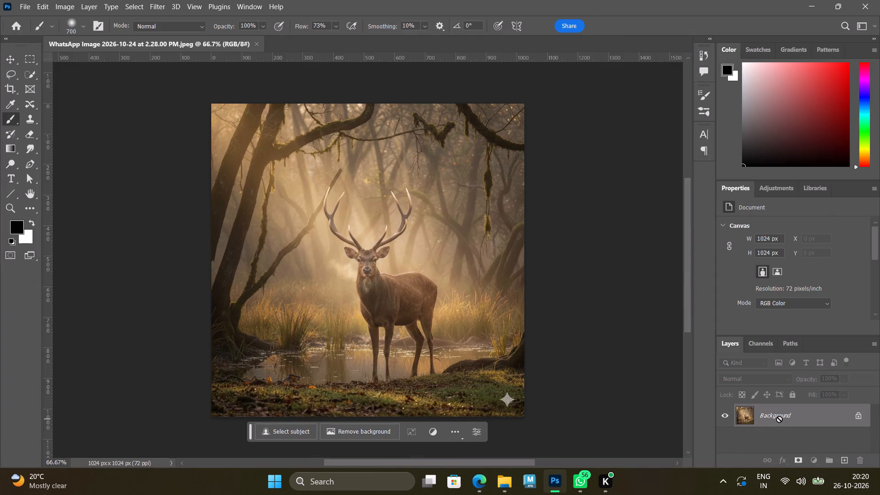
click(859, 415)
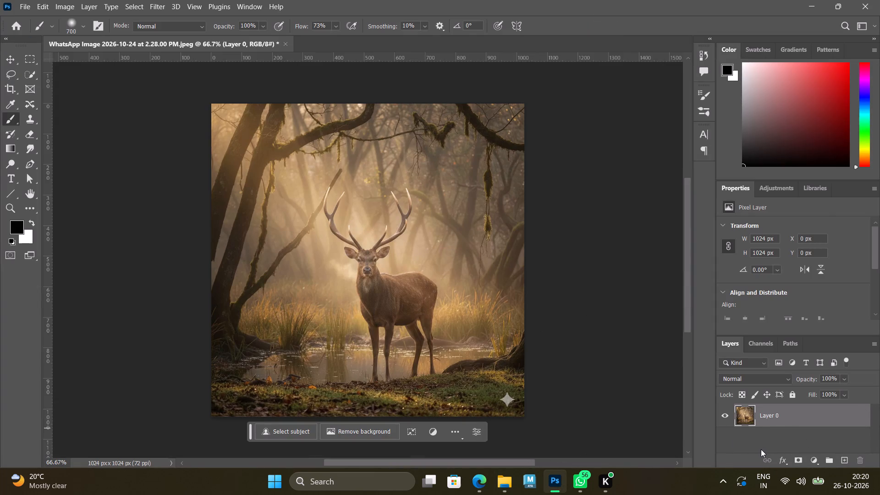
key(ctrl+j)
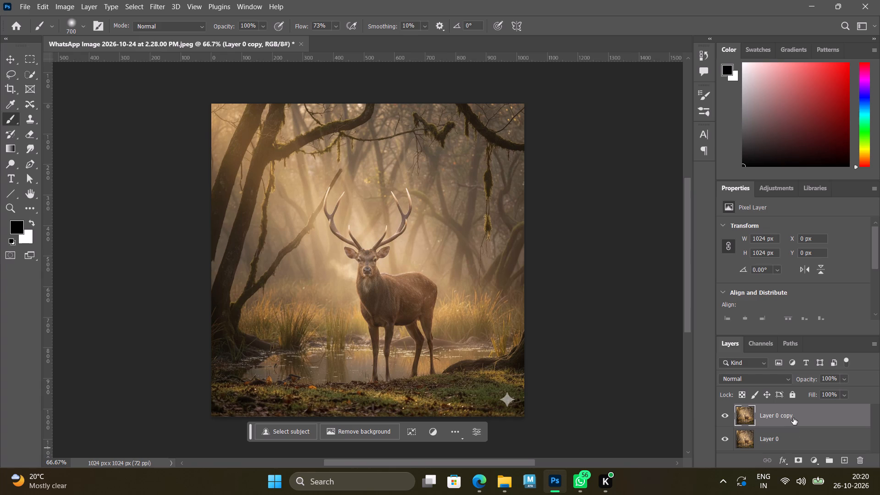
Select the deer on the duplicated layer automatically with Select Subject and check the selection edge around its head and antlers.
click(794, 418)
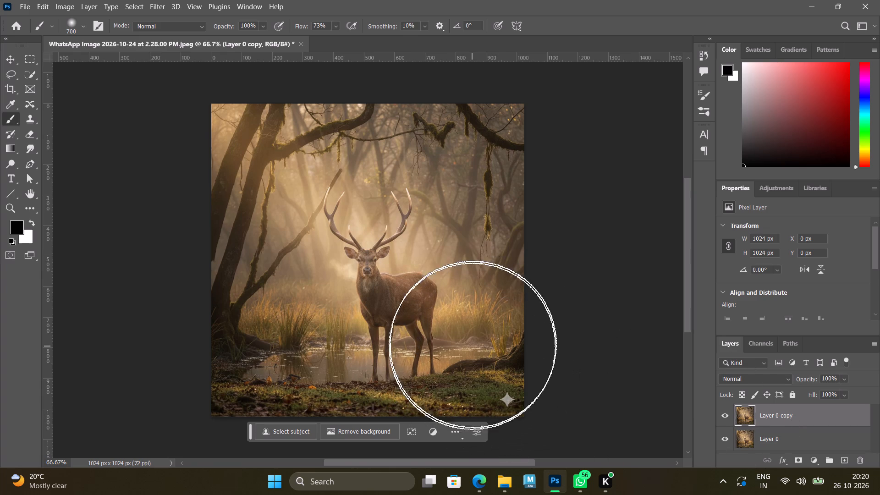
click(31, 73)
click(329, 30)
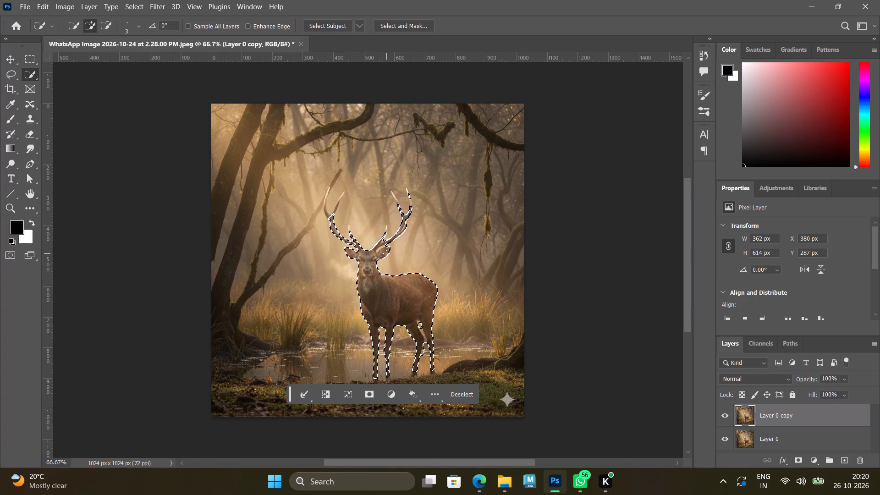
scroll(386, 253, up, 12)
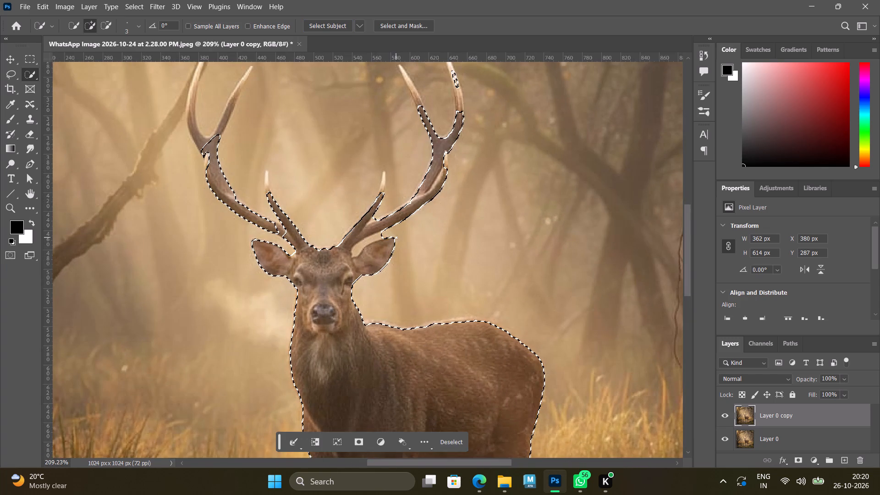
Subtract the background gap between the right-hand antler and the ear below it from the deer selection with Quick Selection.
scroll(405, 226, up, 4)
key(space)
key(space)
key(space)
key(space)
key(space)
key(space)
key(space)
key(space)
key(space)
key(space)
key(space)
key(space)
key(space)
drag(427, 142, 388, 247)
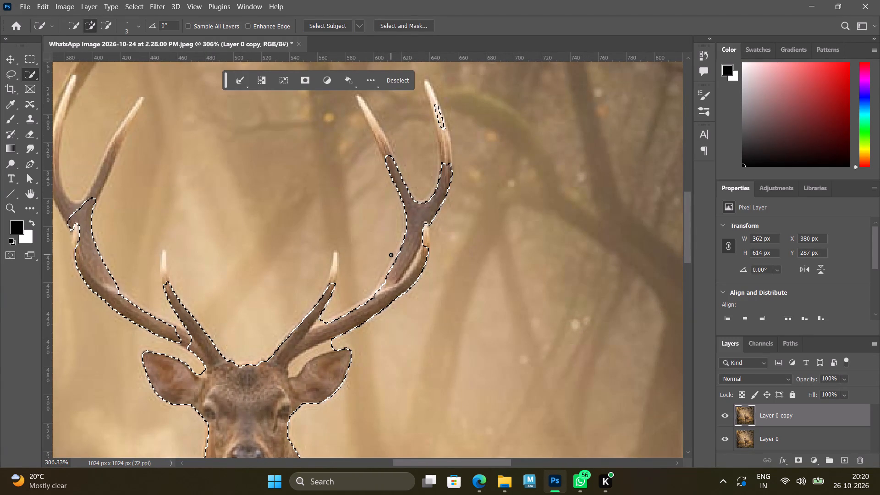
scroll(391, 255, down, 1)
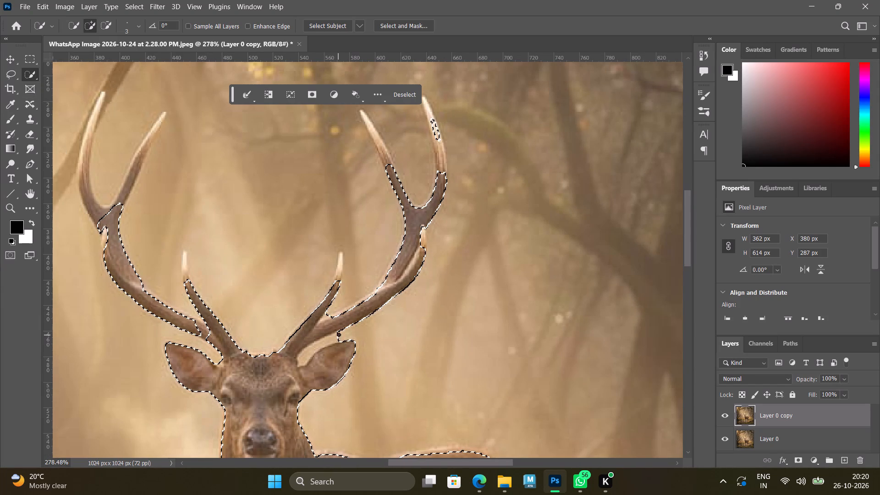
shift+drag(340, 337, 323, 344)
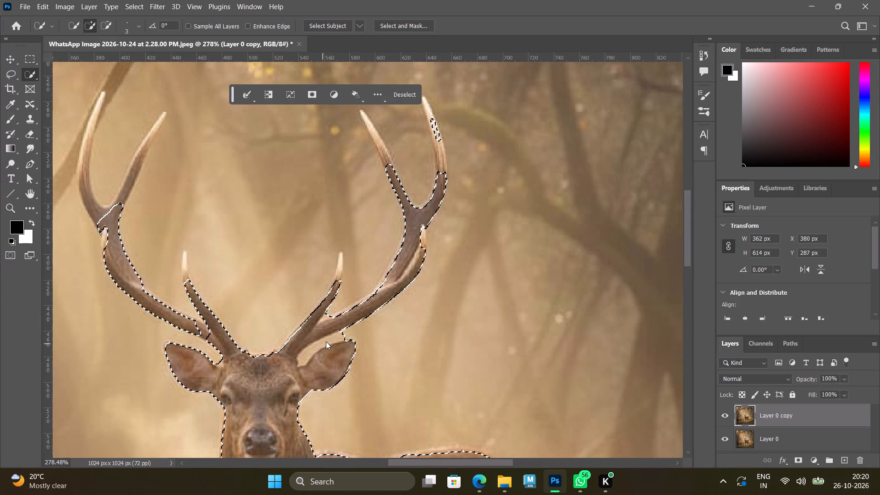
alt+drag(346, 336, 332, 339)
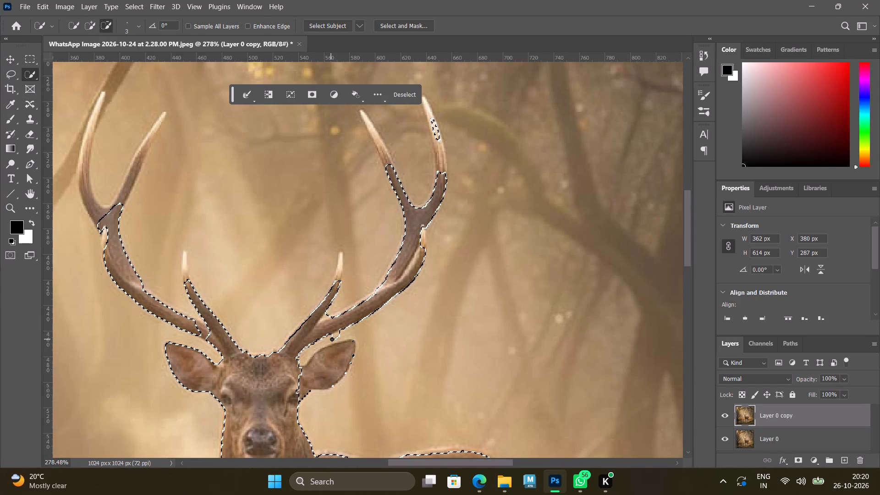
alt+drag(332, 339, 337, 339)
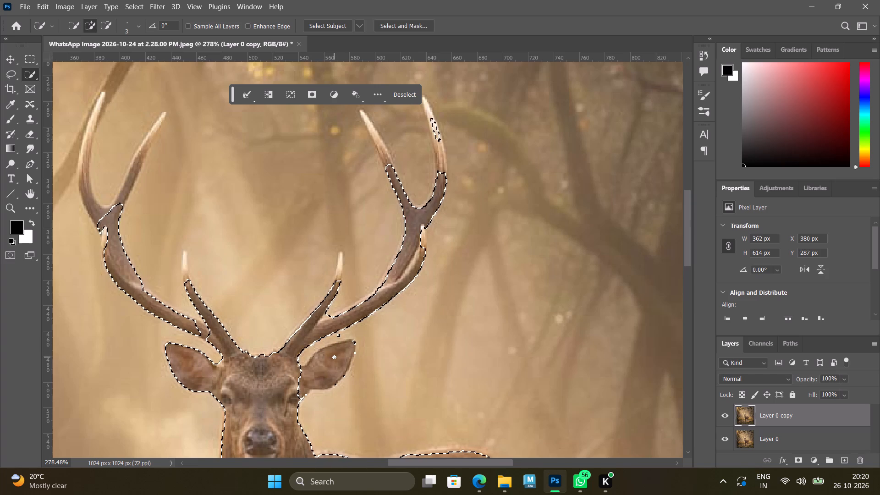
Clean up the deer selection beside the left-hand ear and fill the notch at the base of the left-hand antler.
alt+click(217, 361)
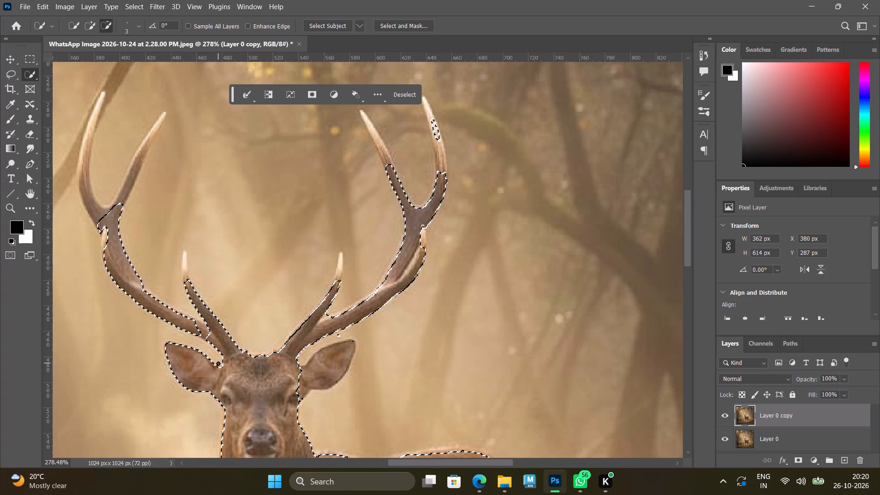
shift+drag(196, 327, 201, 330)
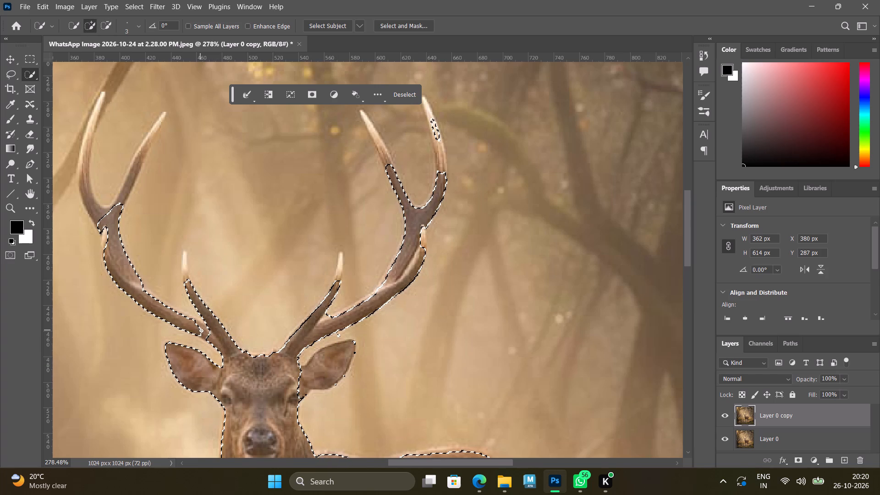
shift+drag(201, 330, 208, 330)
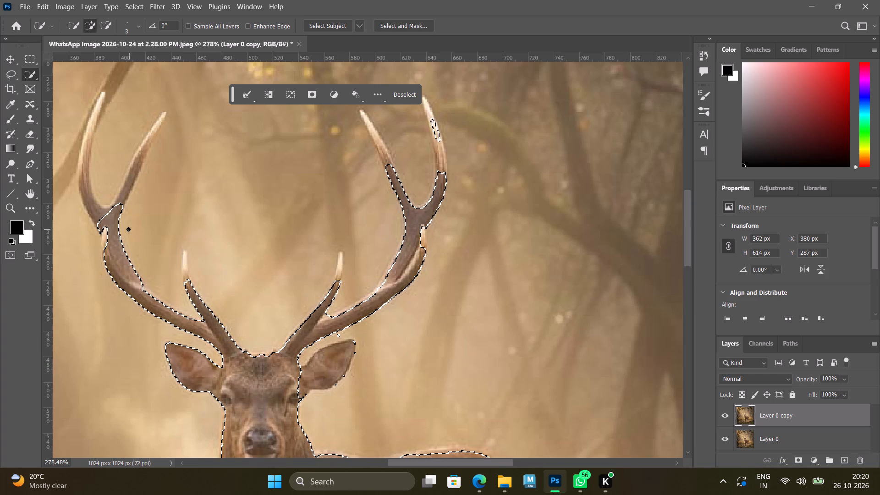
Add the inner upper tine of the left-hand antler to the selection, from the fork up to its tip.
scroll(122, 225, up, 4)
key(space)
key(space)
key(space)
key(space)
key(space)
drag(151, 196, 228, 335)
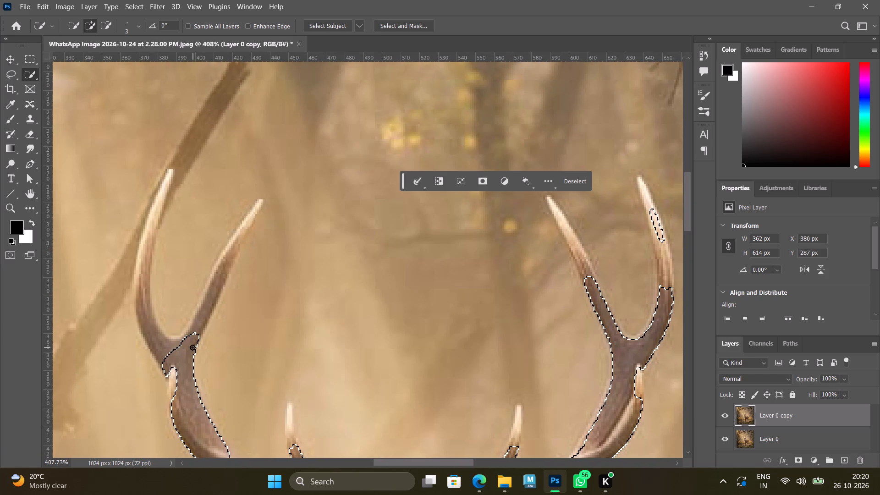
shift+drag(193, 333, 225, 251)
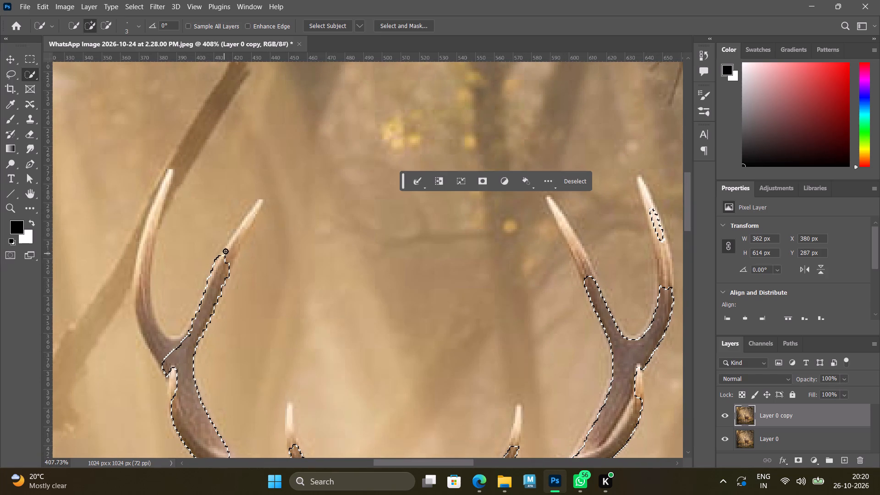
shift+drag(225, 251, 262, 204)
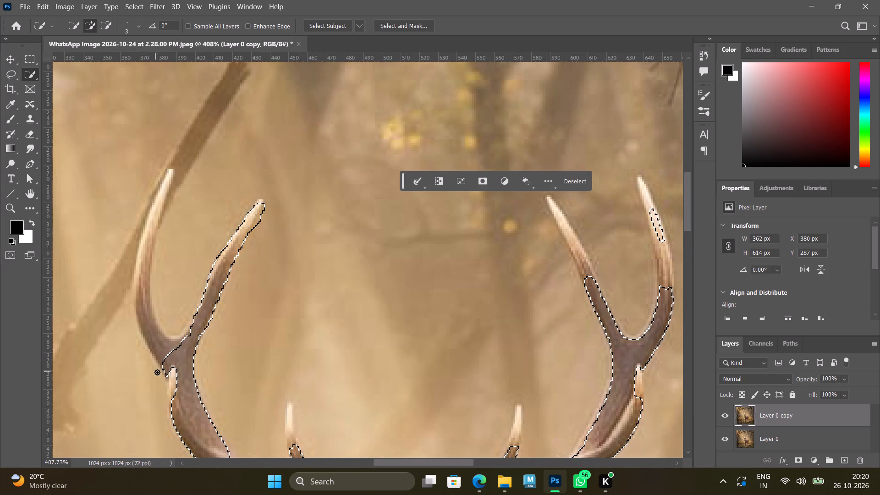
Add the left-hand antler's outer upper tine to the selection and subtract the background between its two upper tines.
shift+drag(170, 356, 152, 293)
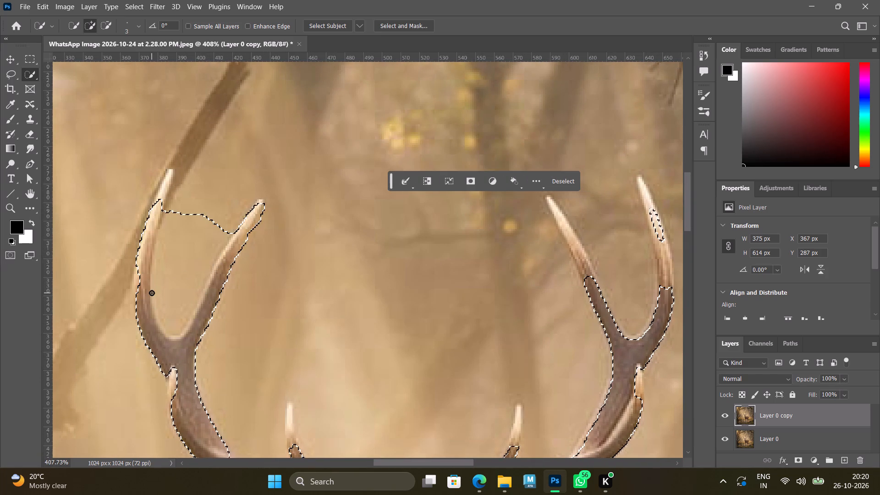
shift+drag(161, 197, 165, 177)
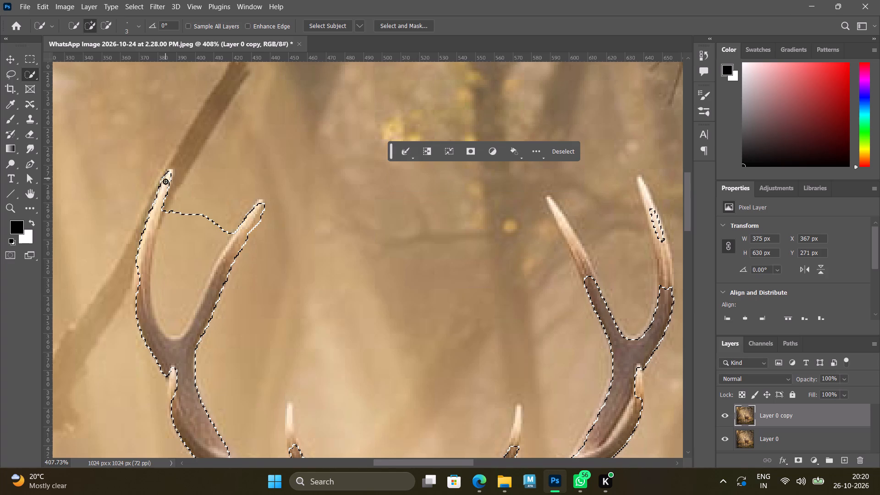
alt+drag(201, 209, 185, 257)
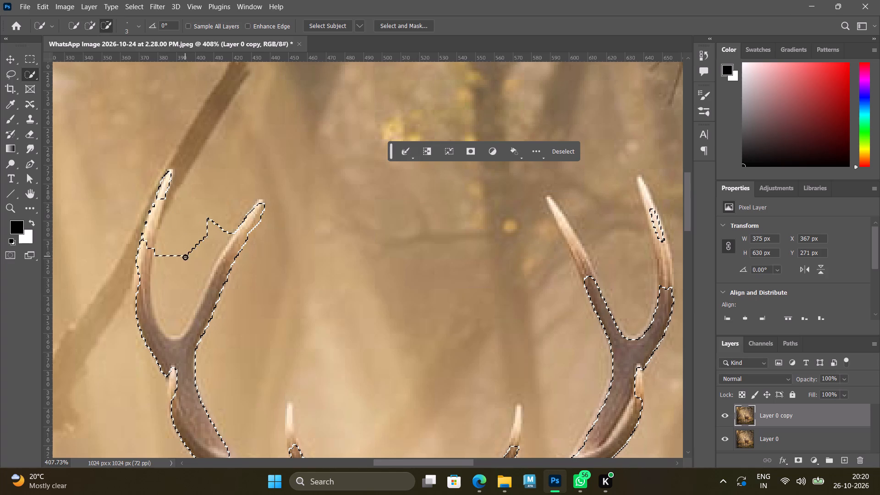
alt+drag(185, 257, 180, 326)
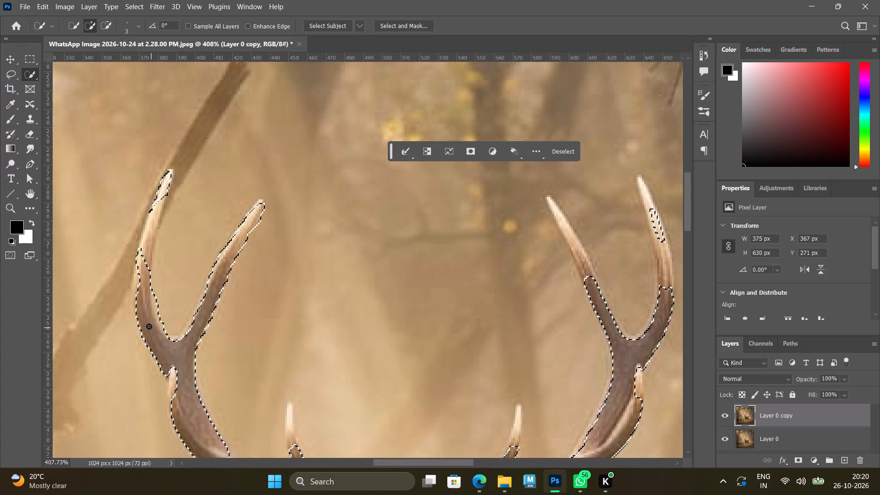
shift+drag(146, 264, 148, 231)
shift+drag(142, 269, 140, 276)
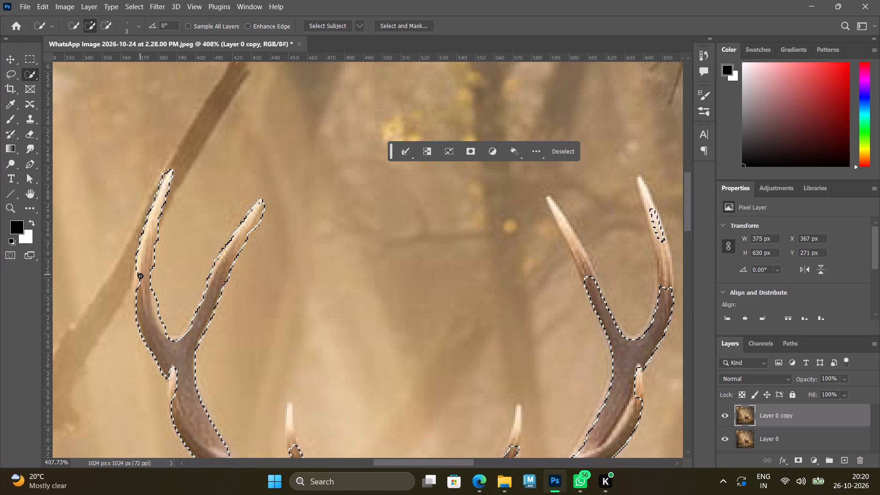
shift+drag(140, 276, 139, 289)
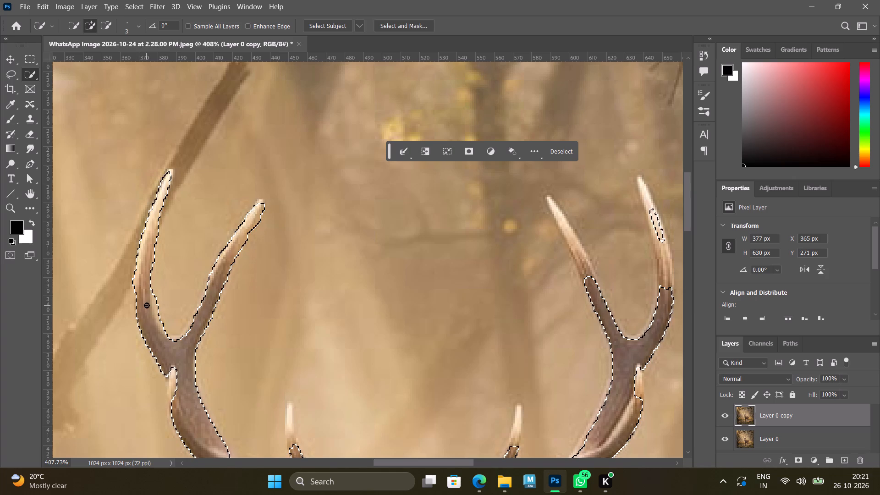
Add the small pale tine just below the left-hand antler's fork to the selection.
scroll(389, 330, down, 1)
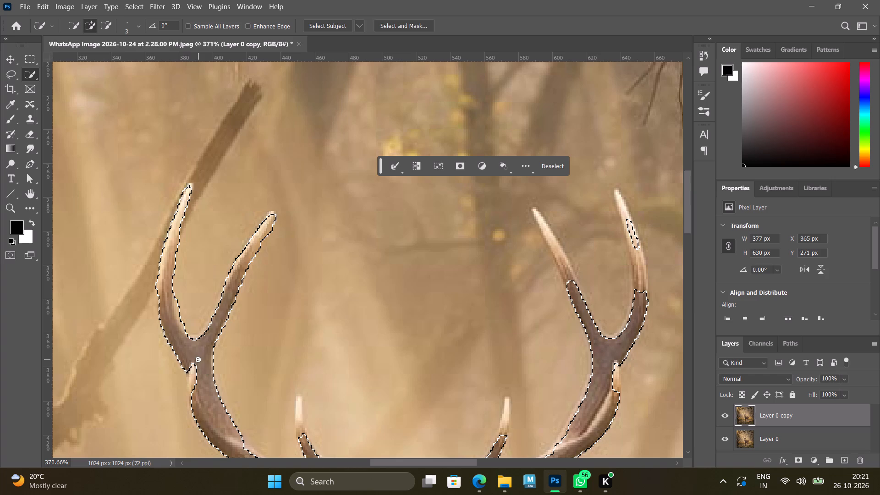
shift+drag(196, 361, 195, 399)
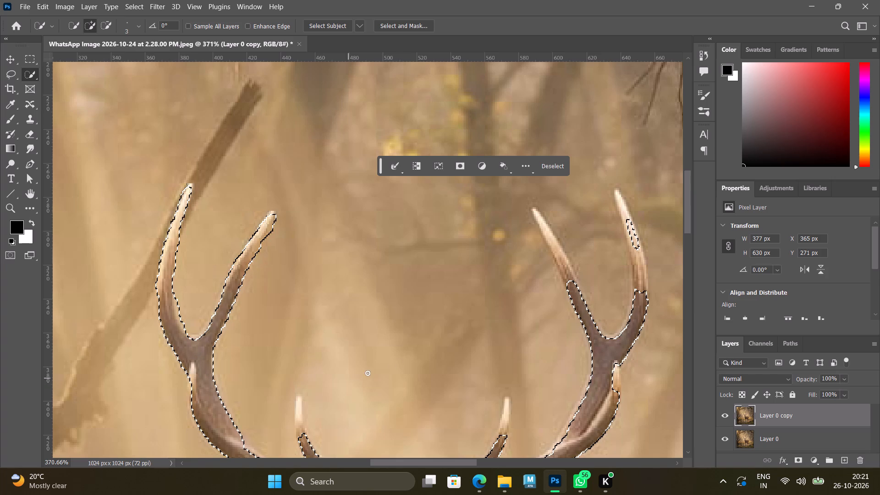
Extend the selection along the inner upper tine of the right-hand antler to its tip.
key(space)
key(space)
key(space)
key(space)
key(space)
key(space)
key(space)
key(space)
key(space)
drag(493, 310, 347, 328)
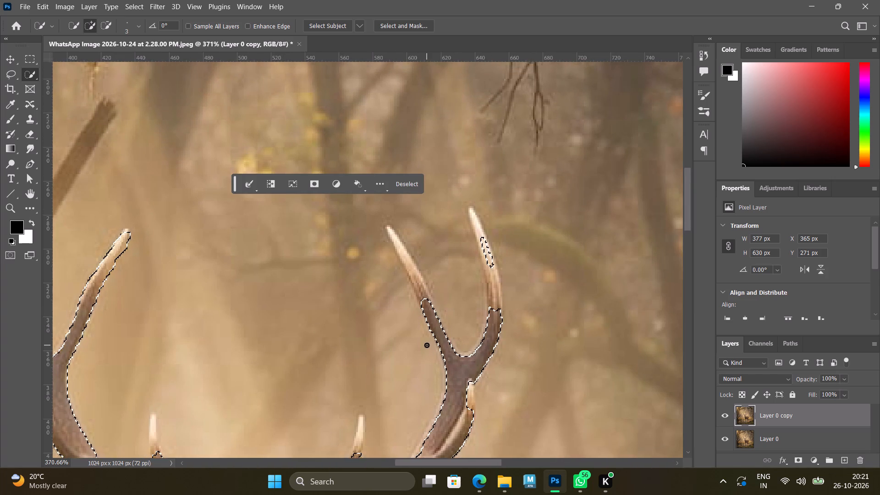
scroll(427, 345, up, 5)
key(space)
drag(478, 348, 456, 319)
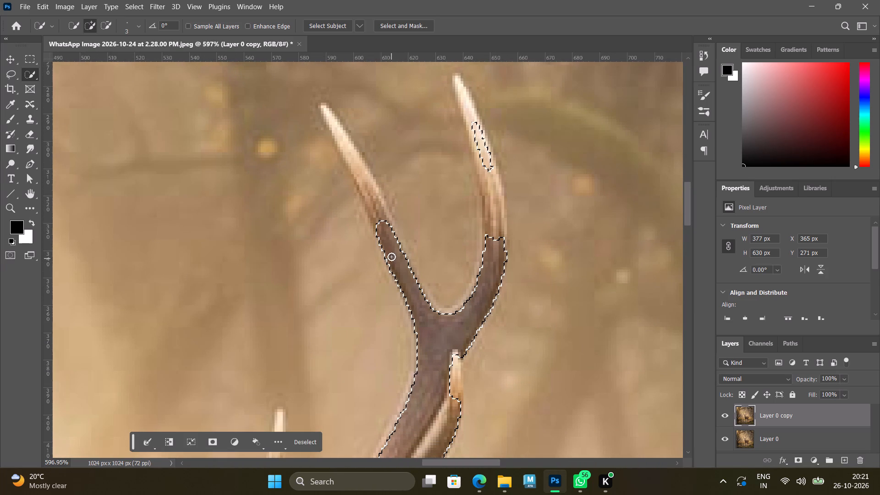
shift+drag(386, 225, 363, 176)
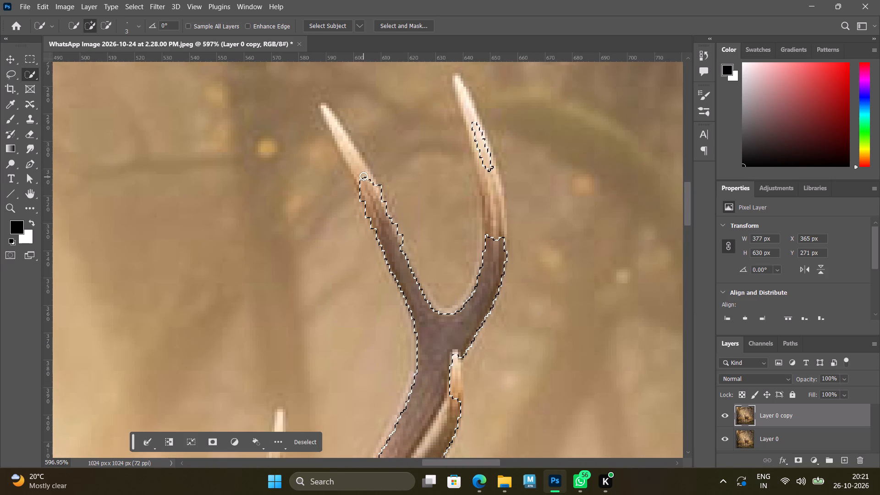
shift+drag(363, 176, 360, 169)
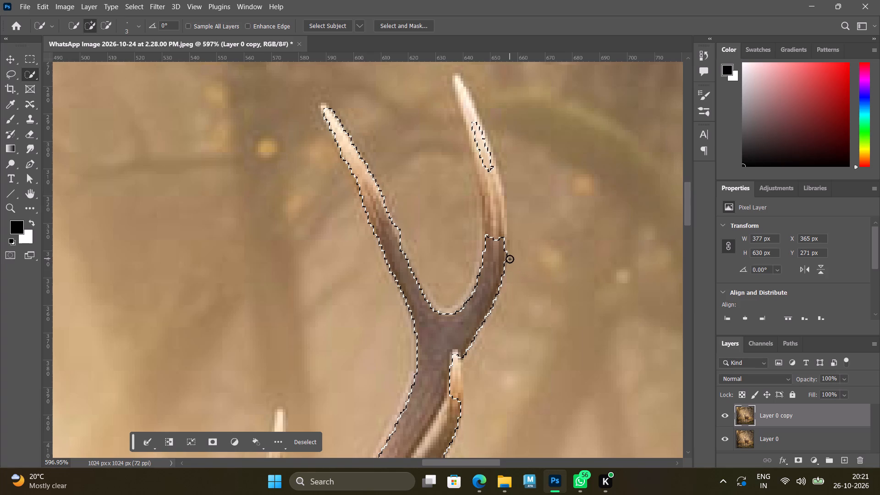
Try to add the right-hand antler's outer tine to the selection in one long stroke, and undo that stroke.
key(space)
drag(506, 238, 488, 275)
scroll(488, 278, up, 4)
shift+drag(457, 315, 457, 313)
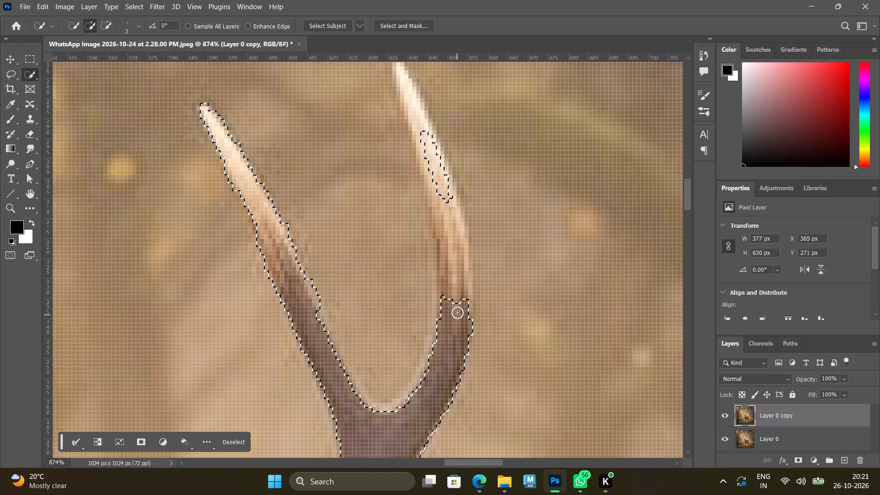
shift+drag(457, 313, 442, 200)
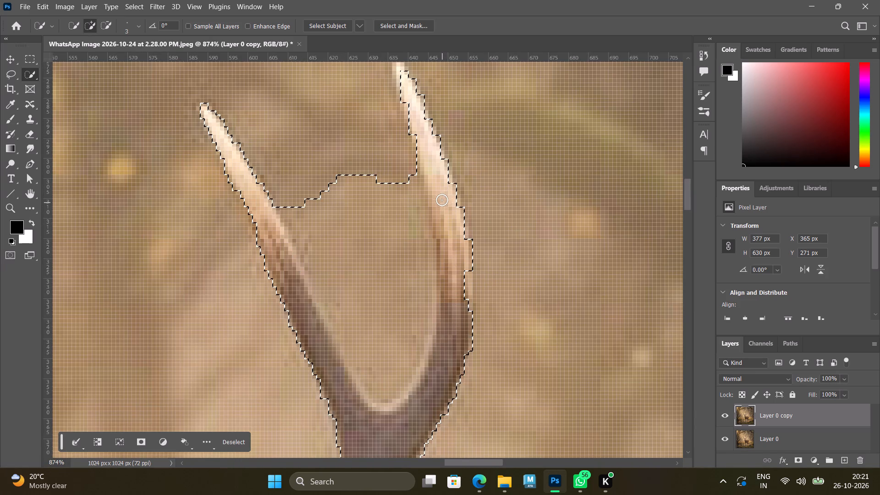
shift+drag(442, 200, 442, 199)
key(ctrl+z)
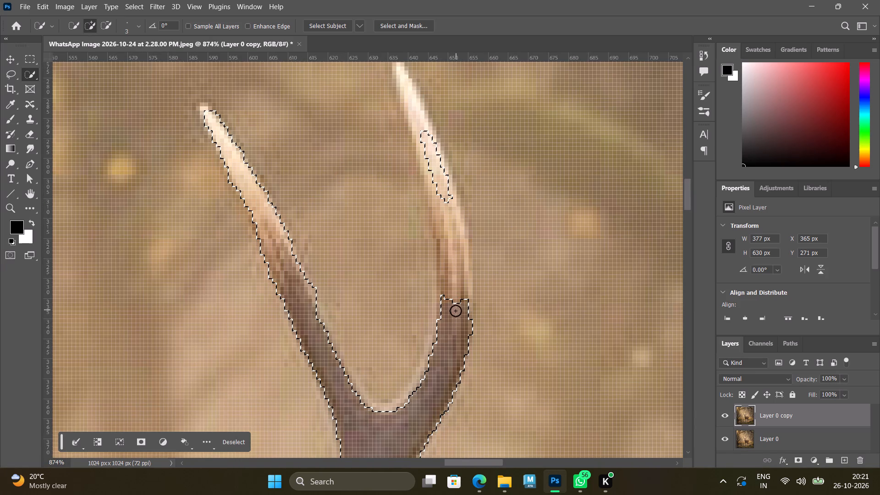
Extend the selection up the right-hand antler's outer tine in short strokes until it joins the isolated selected patch.
shift+drag(453, 308, 451, 291)
shift+drag(455, 302, 456, 280)
shift+drag(455, 296, 454, 263)
shift+drag(451, 288, 451, 264)
shift+drag(452, 294, 452, 239)
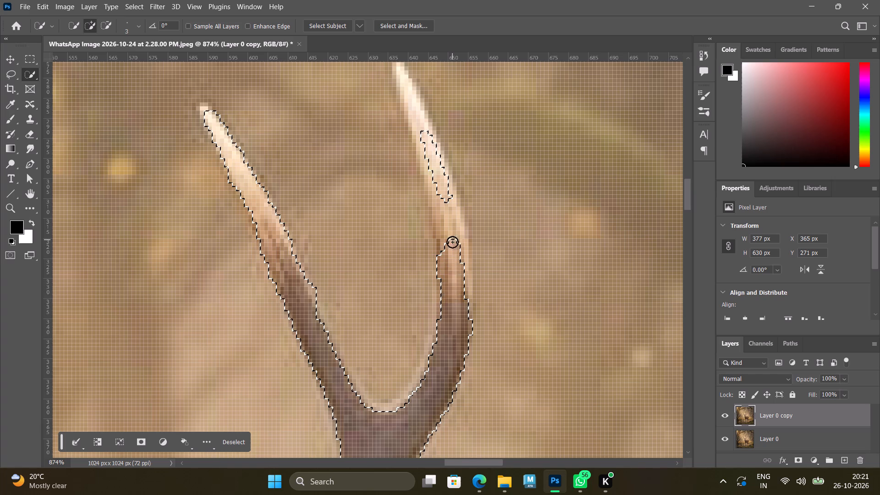
shift+drag(456, 302, 459, 243)
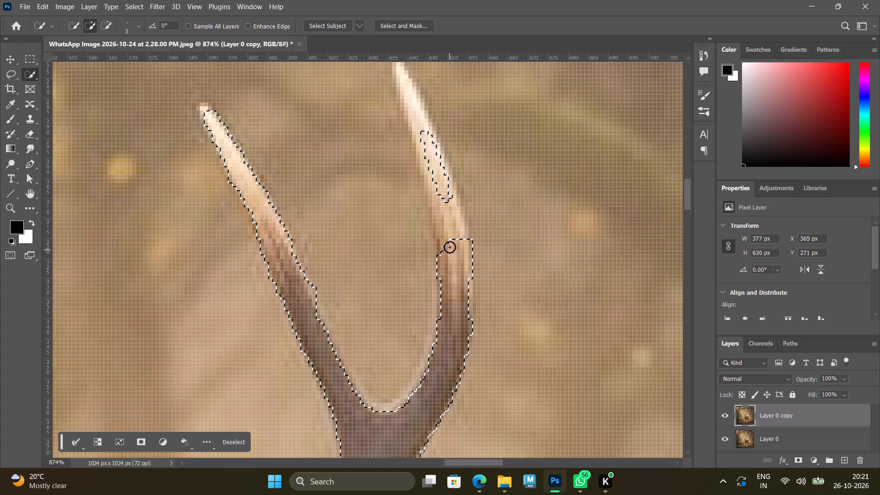
shift+drag(450, 246, 446, 220)
shift+drag(451, 231, 451, 209)
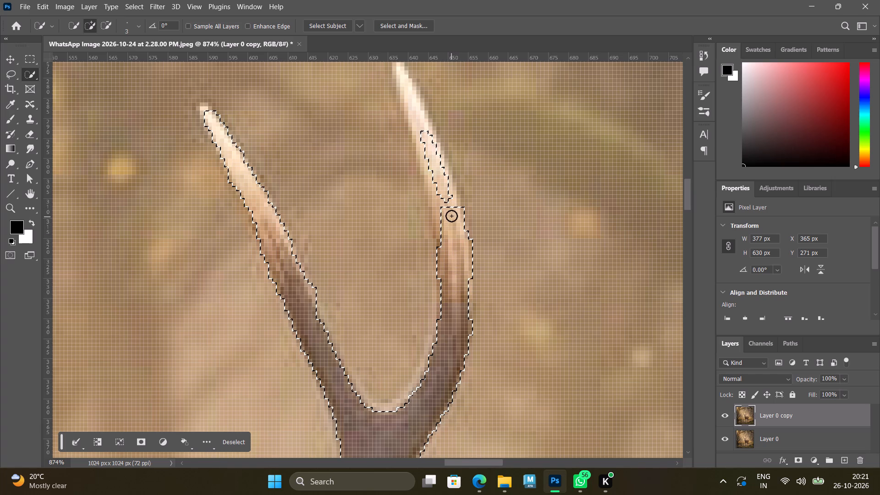
shift+drag(451, 215, 447, 196)
shift+drag(448, 225, 442, 192)
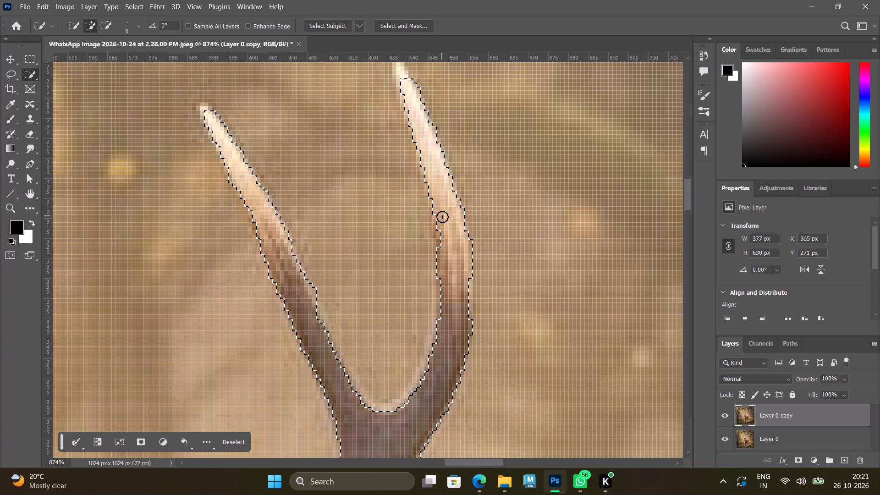
Add the pale tip of the right-hand antler's outer tine to the selection.
key(space)
key(space)
key(space)
key(space)
key(space)
key(space)
key(space)
key(space)
key(space)
key(space)
key(space)
key(space)
drag(433, 173, 445, 262)
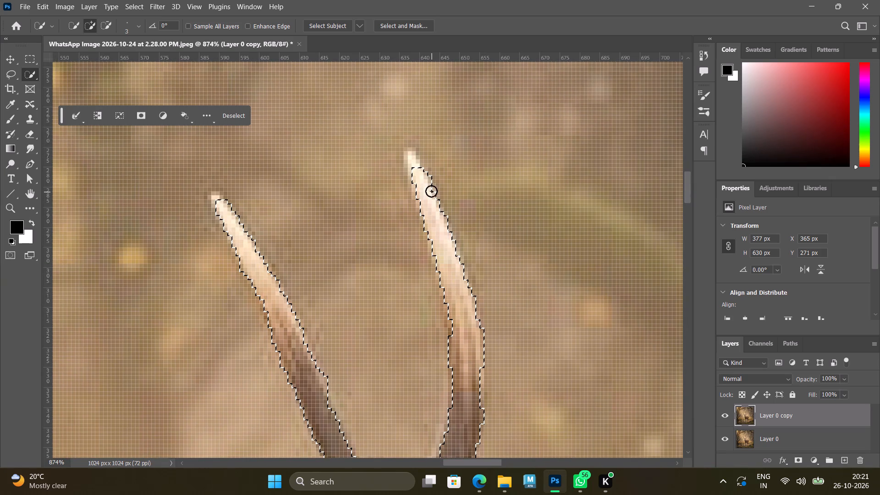
shift+drag(420, 173, 413, 157)
scroll(426, 215, down, 6)
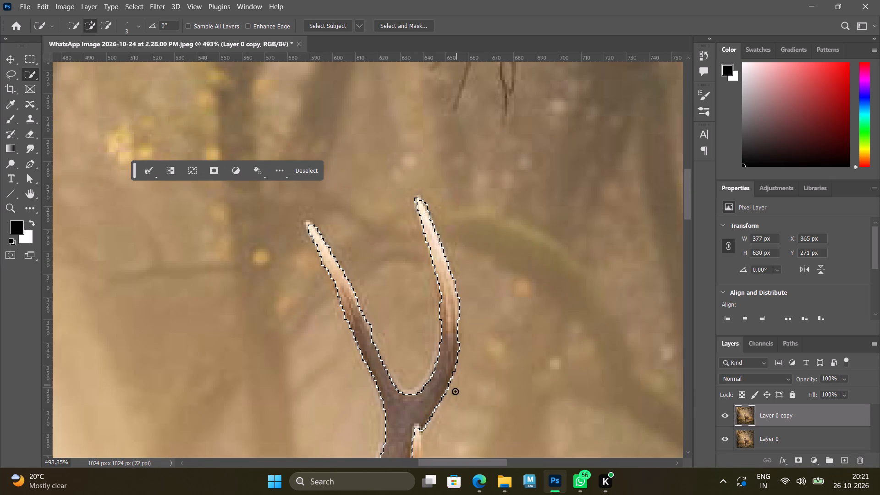
scroll(444, 310, down, 9)
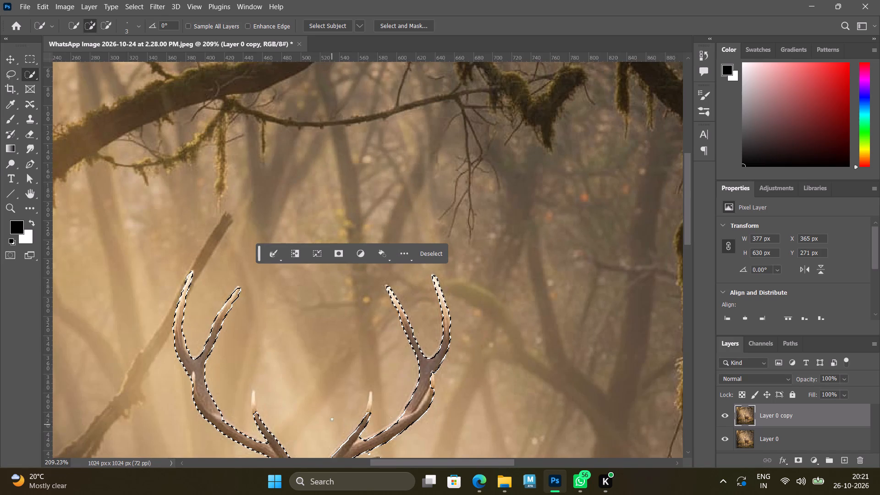
Extend the selection over the pale tip of the small lower tine on the right-hand antler.
scroll(370, 420, up, 12)
key(space)
key(space)
key(space)
key(space)
key(space)
key(space)
key(space)
key(space)
key(space)
drag(370, 406, 406, 275)
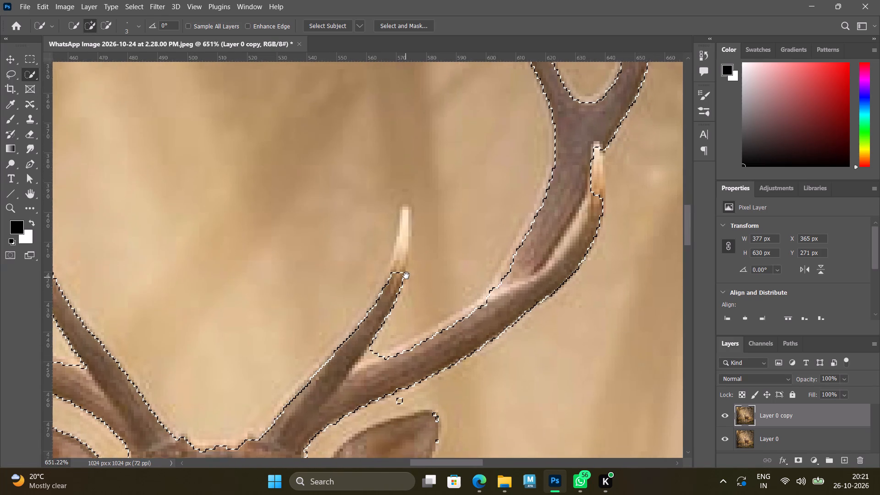
drag(406, 275, 406, 275)
shift+drag(397, 273, 404, 239)
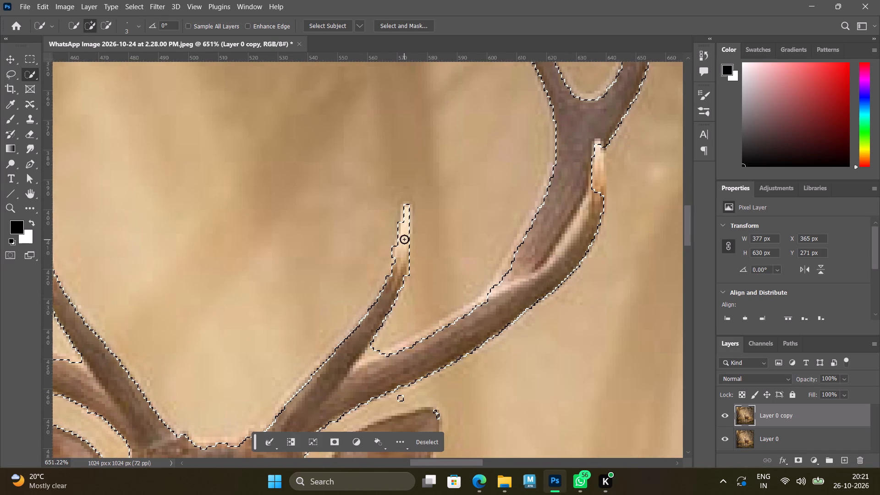
shift+drag(404, 239, 405, 235)
Extend the selection over the pale tip of the small lower tine on the left-hand antler.
scroll(209, 328, down, 5)
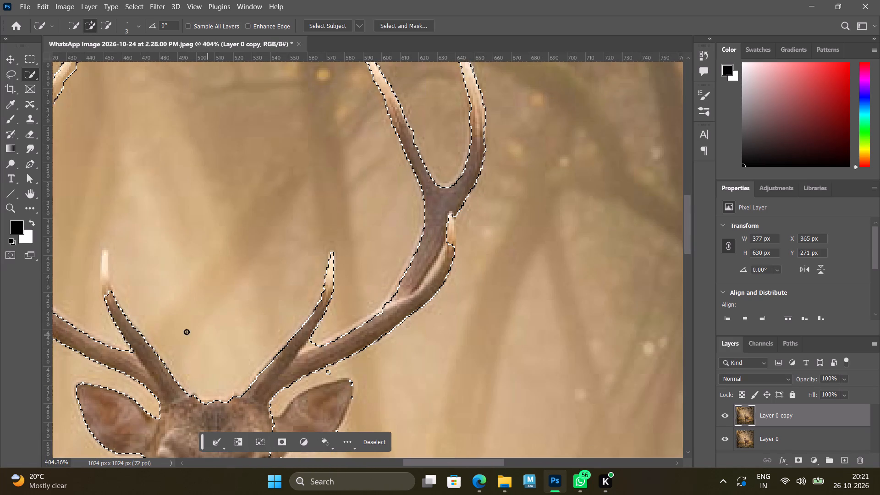
key(space)
drag(143, 322, 292, 339)
scroll(260, 335, up, 11)
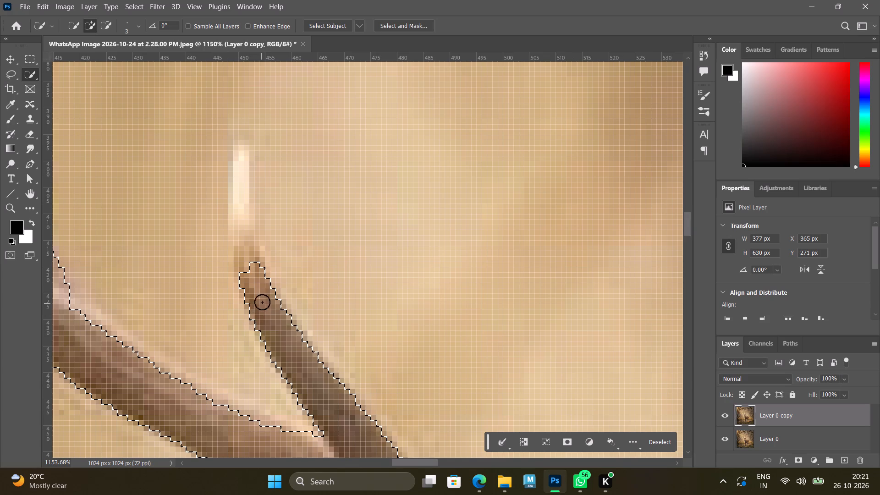
shift+drag(251, 277, 238, 196)
scroll(311, 239, down, 13)
key(space)
scroll(423, 336, down, 6)
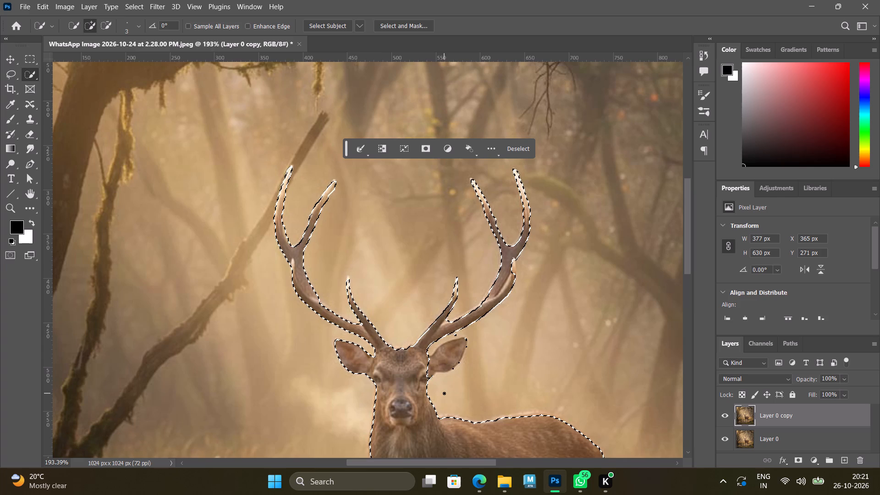
Subtract the deer's head, ears and upper body from the selection with the Lasso tool.
click(16, 80)
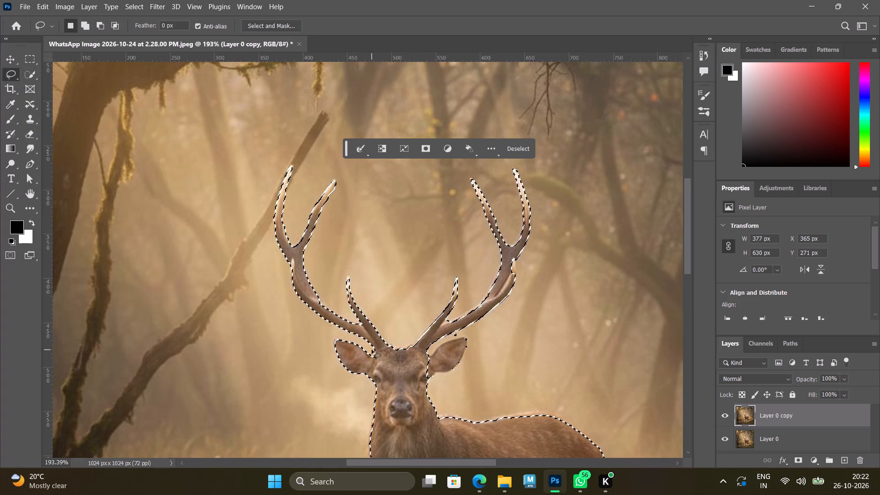
alt+click(318, 336)
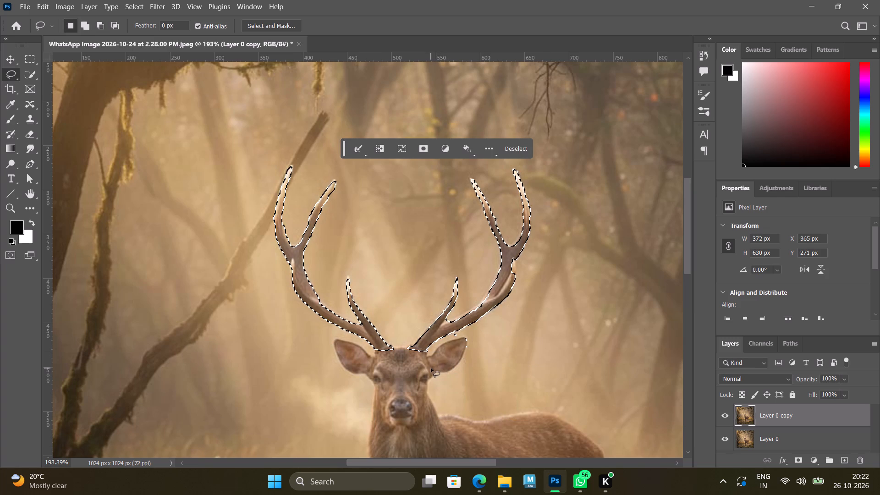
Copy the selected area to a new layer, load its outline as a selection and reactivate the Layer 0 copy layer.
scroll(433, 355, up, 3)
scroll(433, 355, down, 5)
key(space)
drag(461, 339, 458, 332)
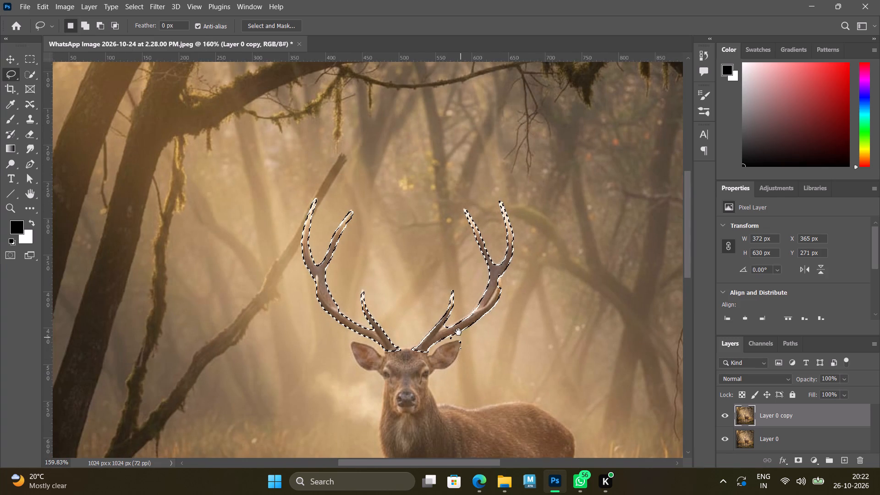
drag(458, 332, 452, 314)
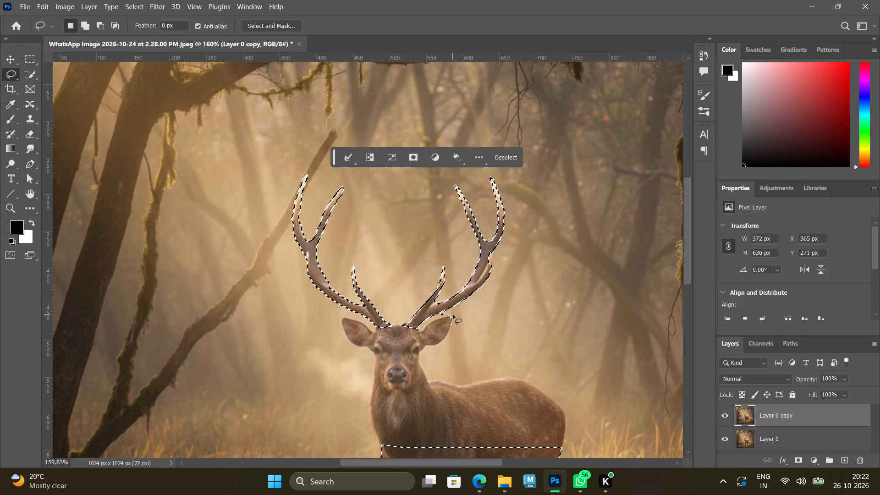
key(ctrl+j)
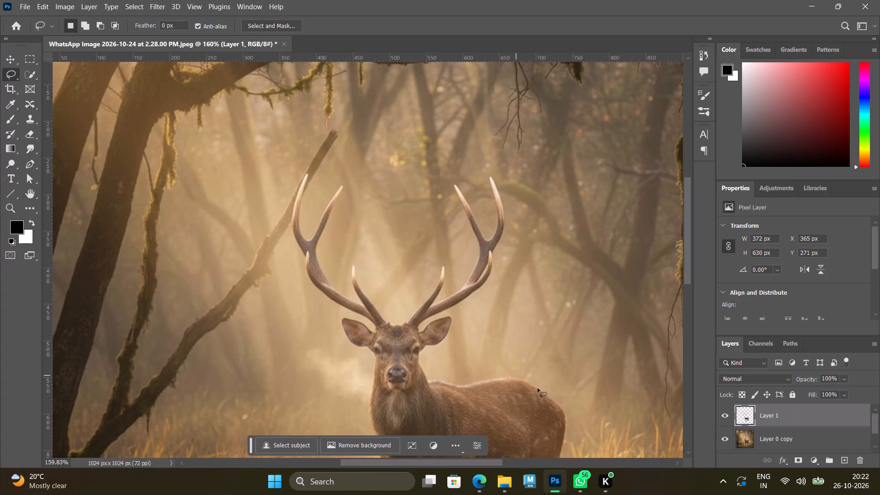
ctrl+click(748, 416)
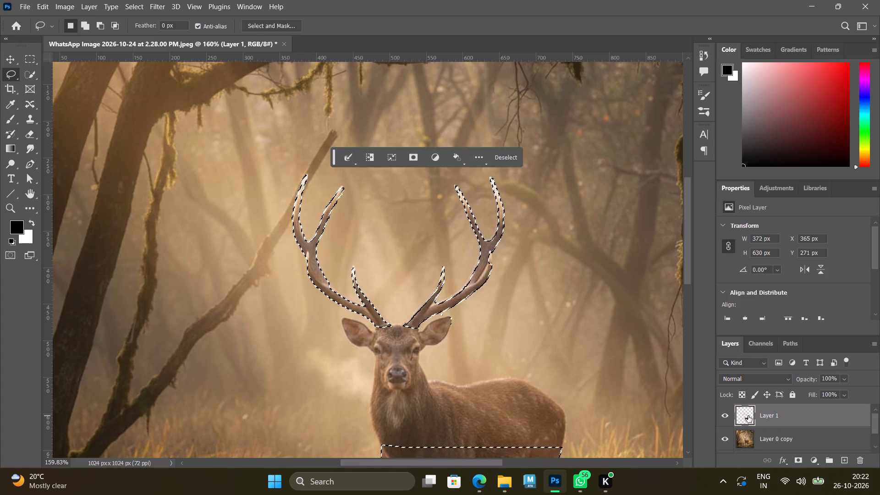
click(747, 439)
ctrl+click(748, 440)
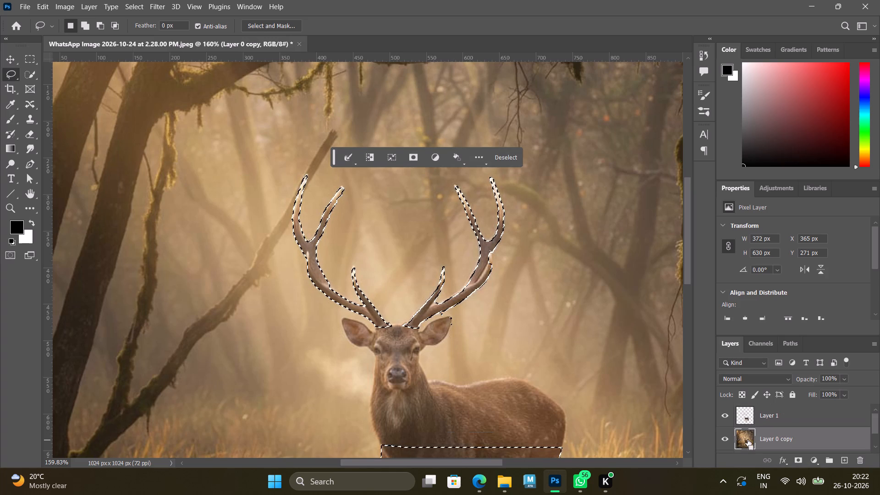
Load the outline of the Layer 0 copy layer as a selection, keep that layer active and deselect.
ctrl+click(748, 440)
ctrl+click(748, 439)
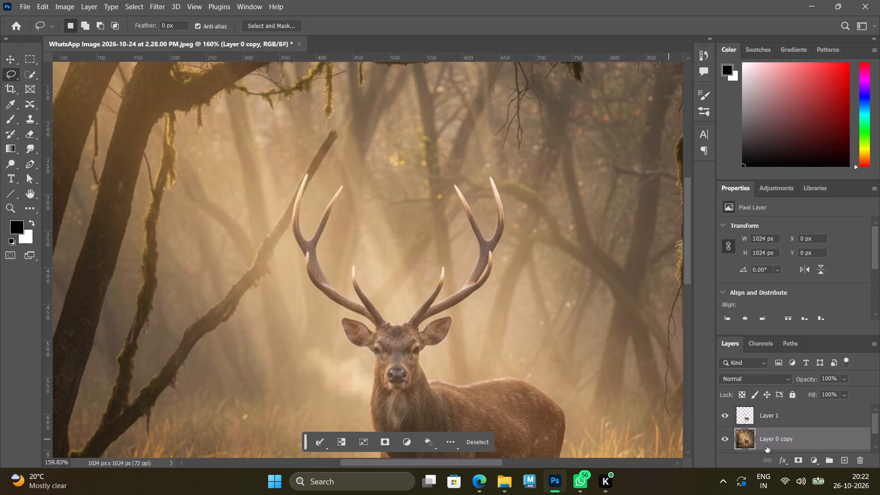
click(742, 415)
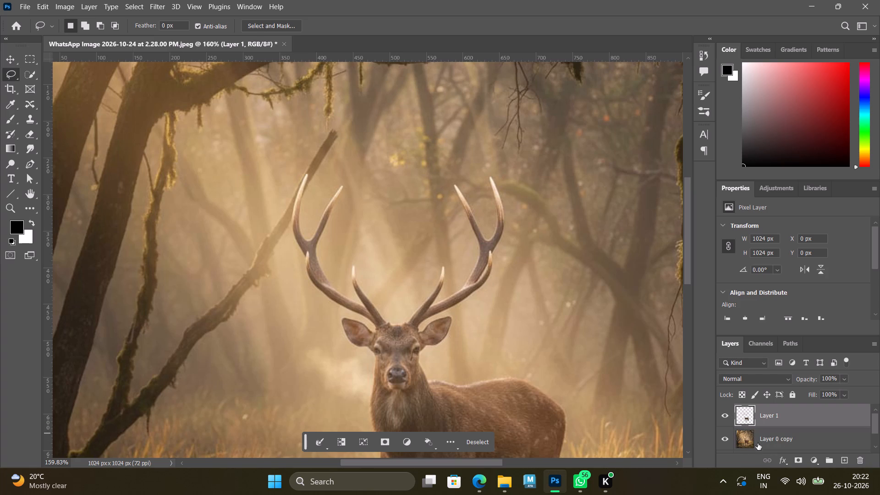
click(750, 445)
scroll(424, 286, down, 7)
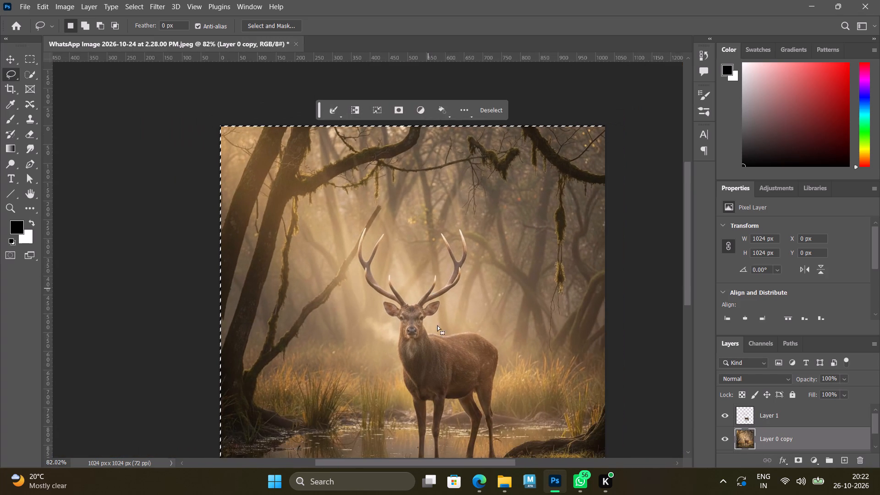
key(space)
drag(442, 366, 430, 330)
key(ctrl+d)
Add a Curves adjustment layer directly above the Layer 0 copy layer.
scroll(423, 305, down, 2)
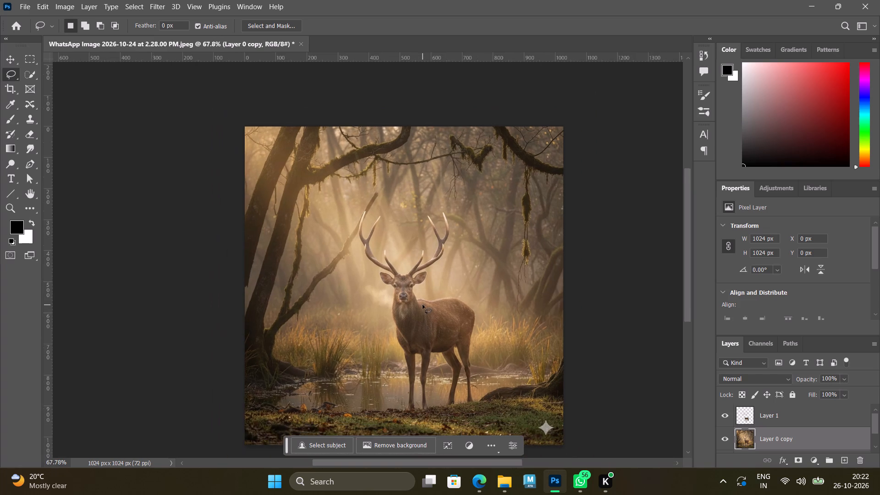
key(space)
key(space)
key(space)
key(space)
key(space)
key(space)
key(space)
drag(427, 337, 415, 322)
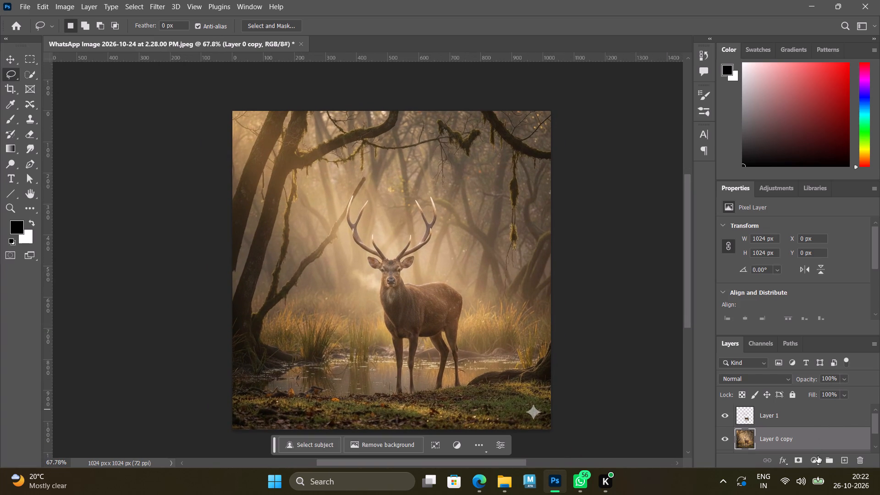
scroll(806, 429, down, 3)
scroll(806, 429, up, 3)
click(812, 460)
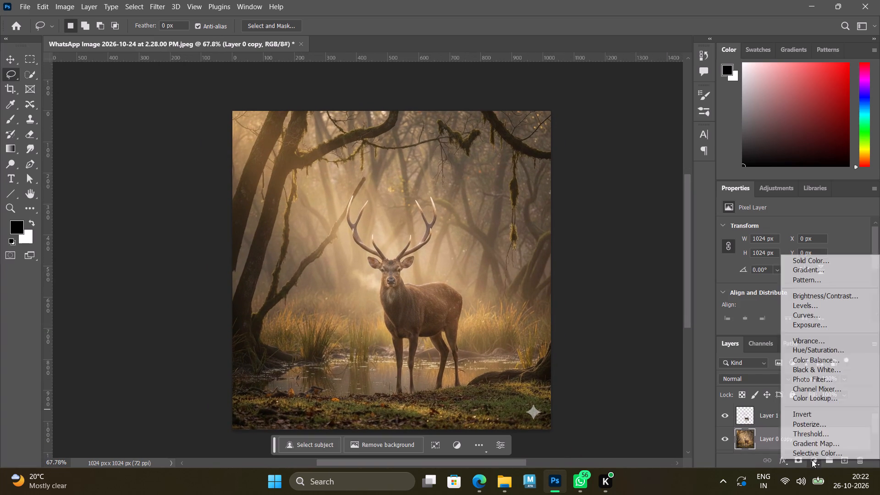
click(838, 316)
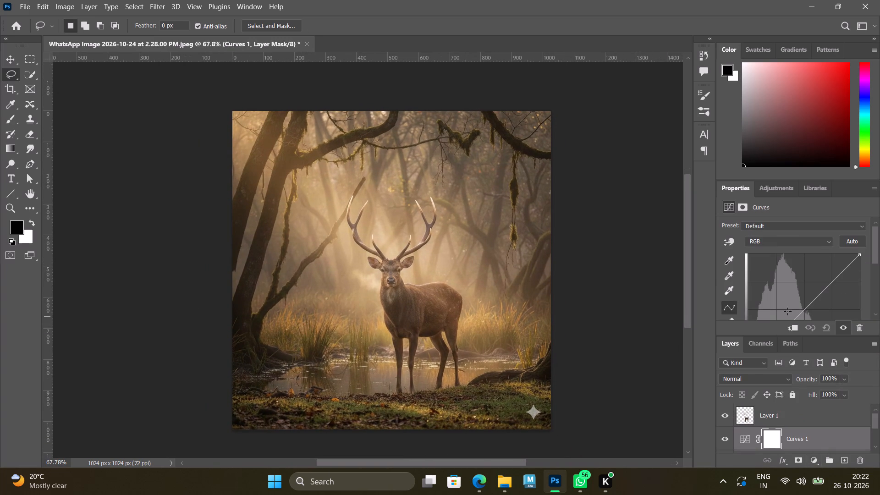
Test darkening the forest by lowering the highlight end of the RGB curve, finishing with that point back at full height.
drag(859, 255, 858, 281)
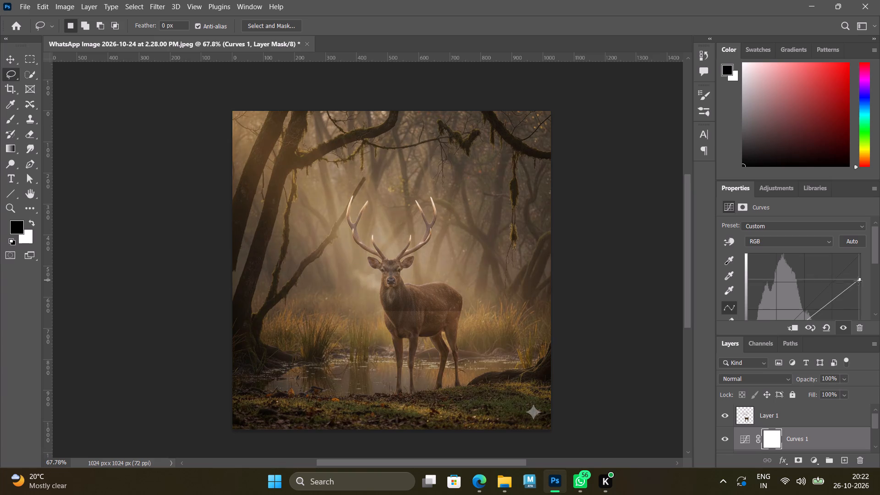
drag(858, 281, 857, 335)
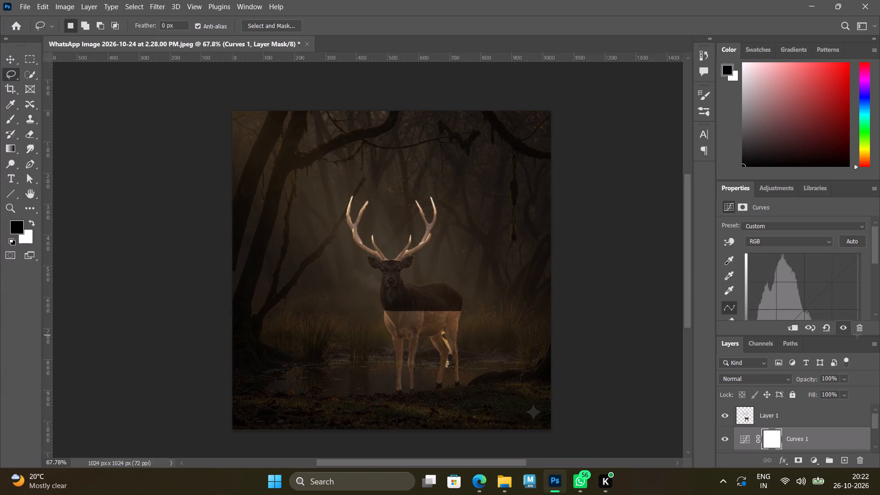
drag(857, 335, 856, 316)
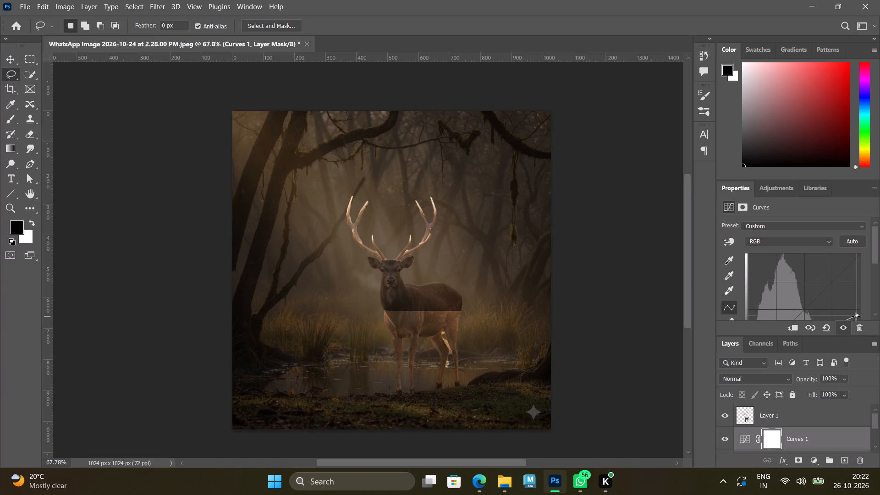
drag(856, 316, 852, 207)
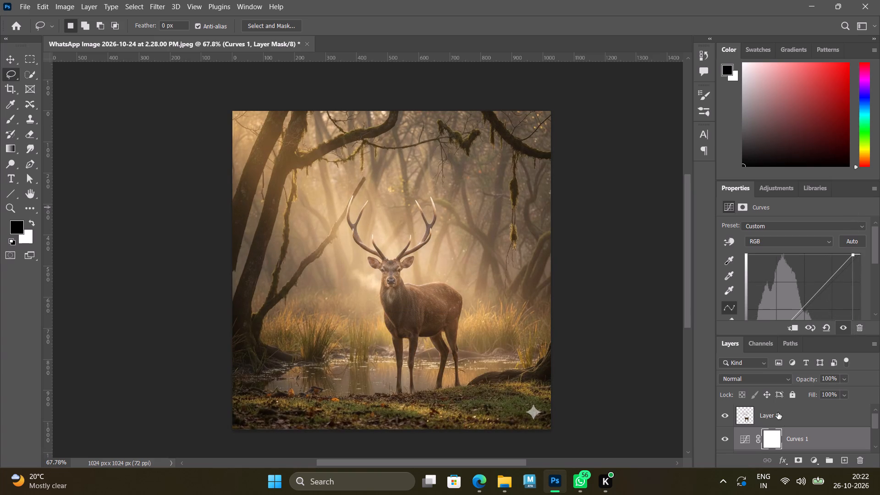
Undo the Curves adjustment, the deselection and the copy to Layer 1, back to the active antler and leg selection on Layer 0 copy.
key(ctrl+z)
key(ctrl+z)
key(ctrl+z)
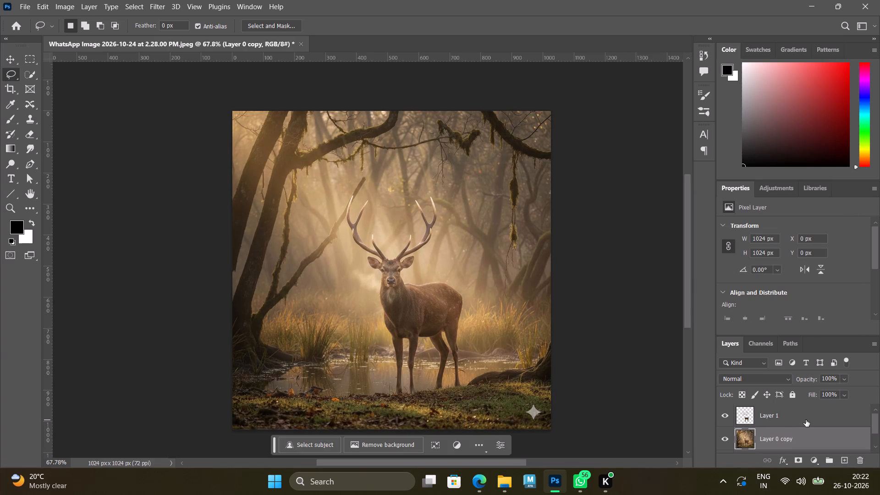
key(ctrl+z)
key(ctrl+z)
key(ctrl+z)
key(ctrl+z)
key(ctrl+z)
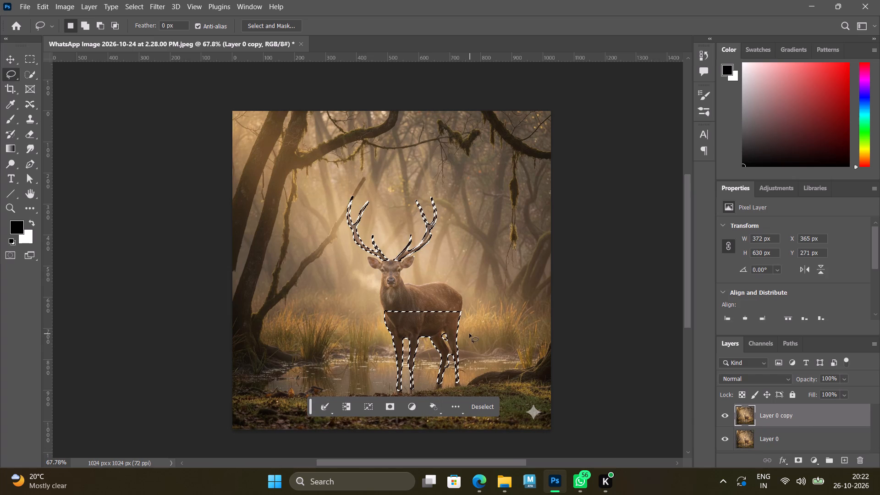
Subtract the deer's lower body and legs from the selection with the Lasso, keeping only the antlers selected.
alt+drag(467, 286, 513, 307)
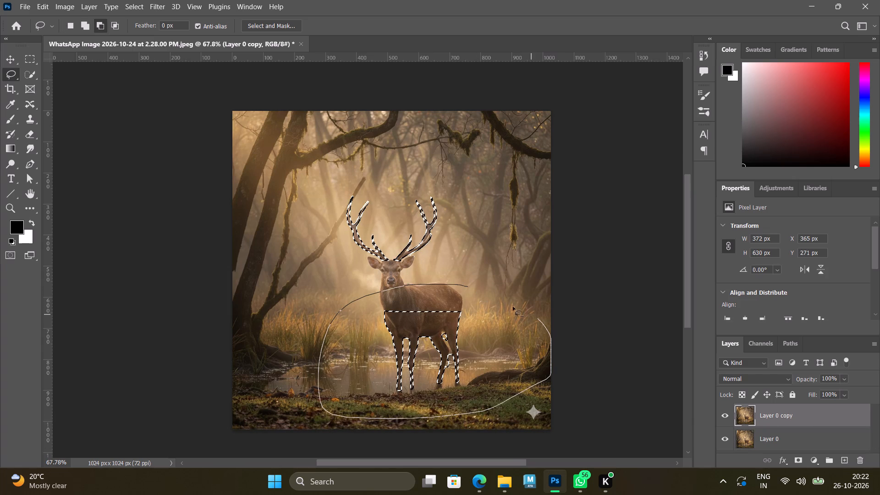
alt+drag(513, 307, 461, 280)
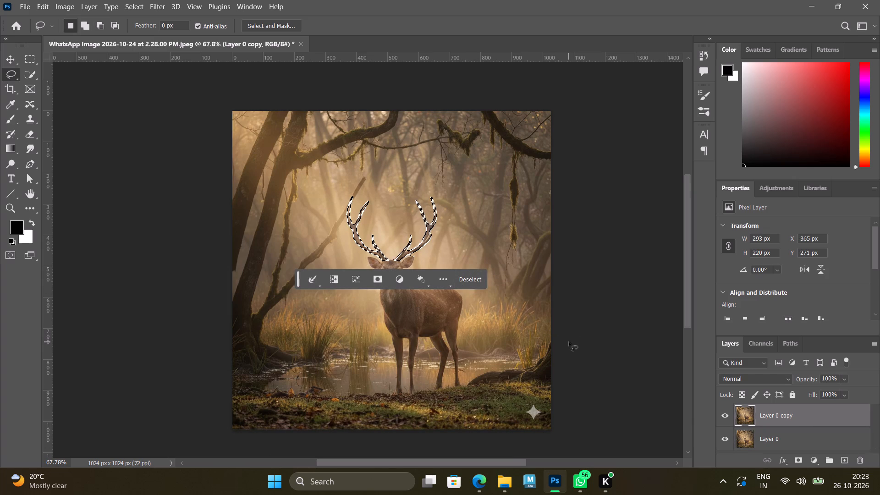
Copy the selected antlers to a new layer, reactivate the Layer 0 copy layer and clear the selection.
key(ctrl+j)
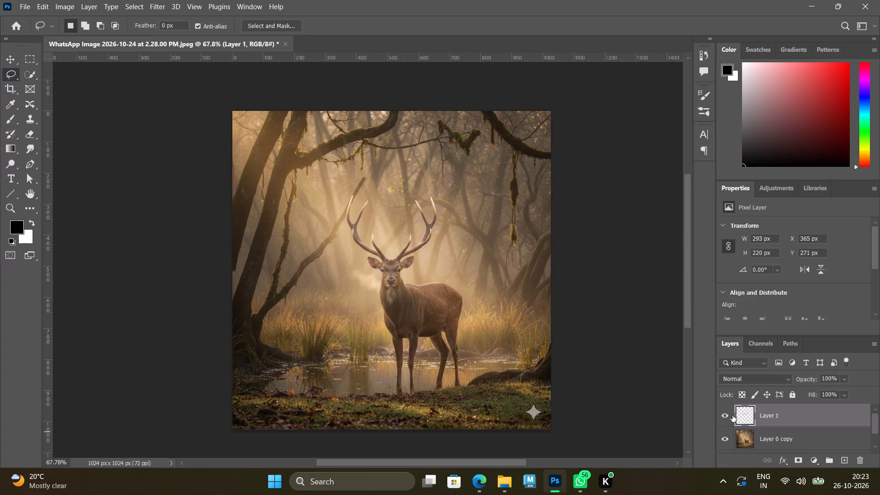
ctrl+click(746, 414)
click(790, 443)
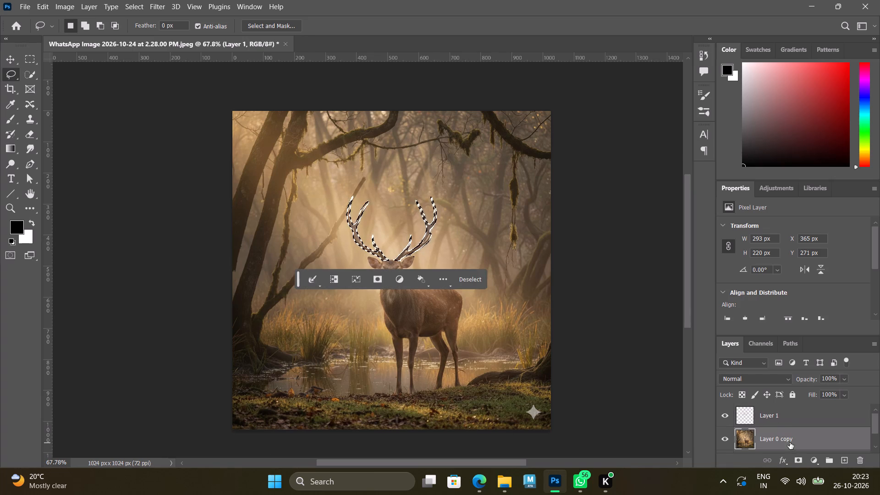
key(ctrl+d)
Add a Curves adjustment layer directly above Layer 0 copy and pull the RGB curve's highlight end far down to darken the scene strongly.
click(817, 461)
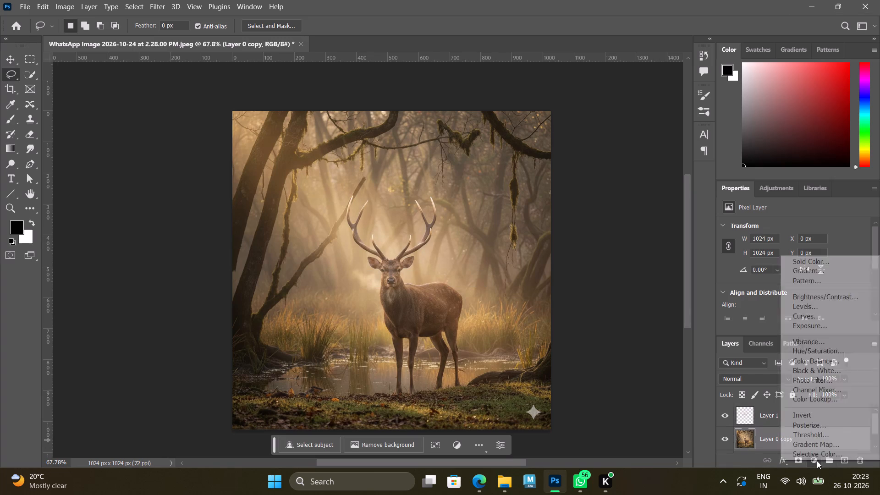
click(840, 316)
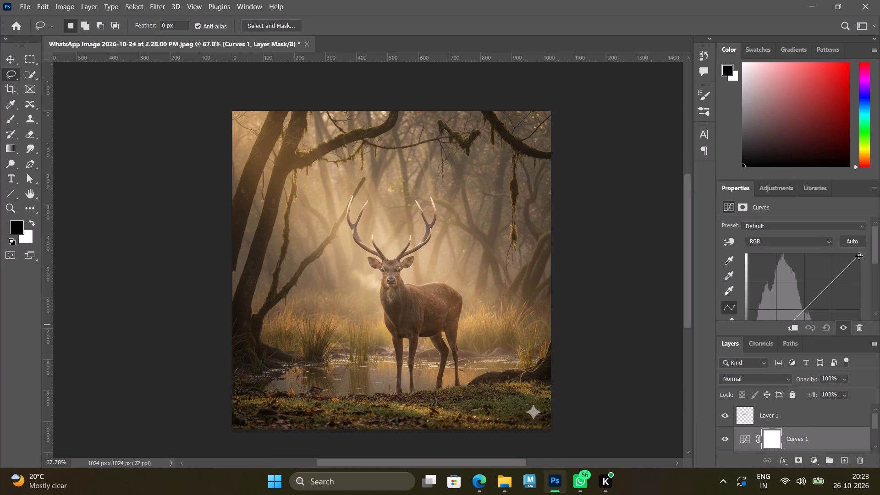
drag(858, 256, 856, 292)
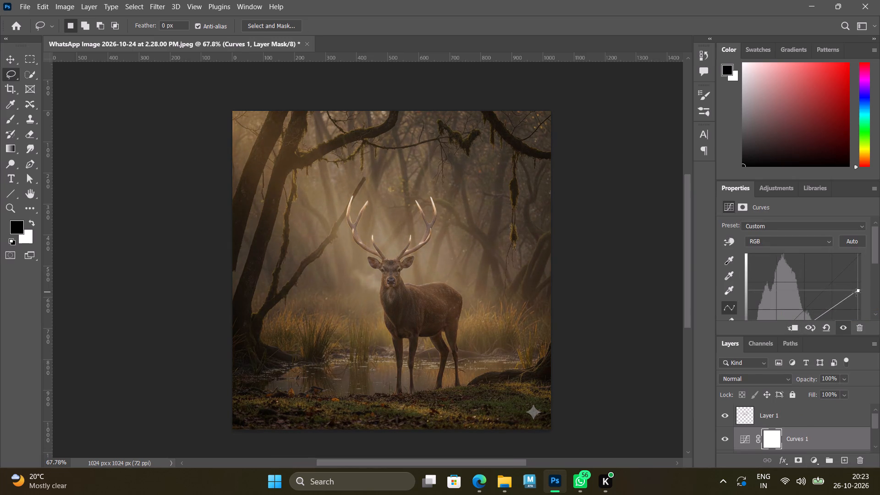
drag(856, 292, 858, 308)
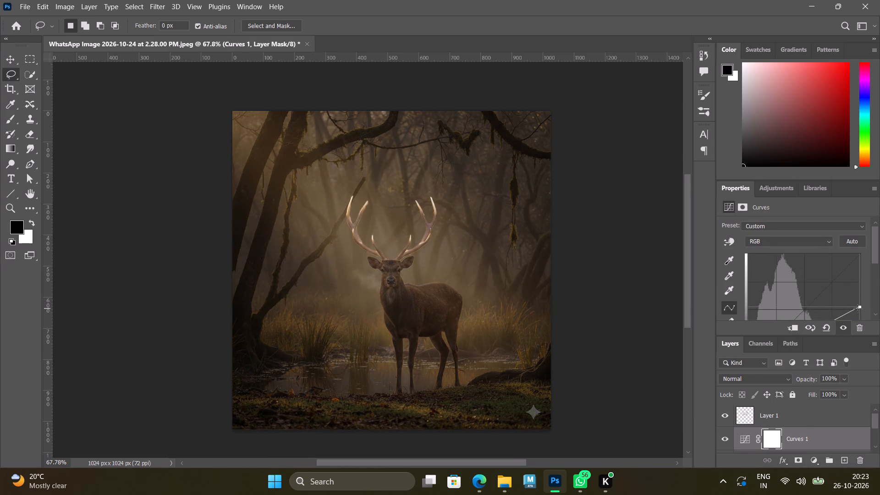
drag(858, 308, 862, 326)
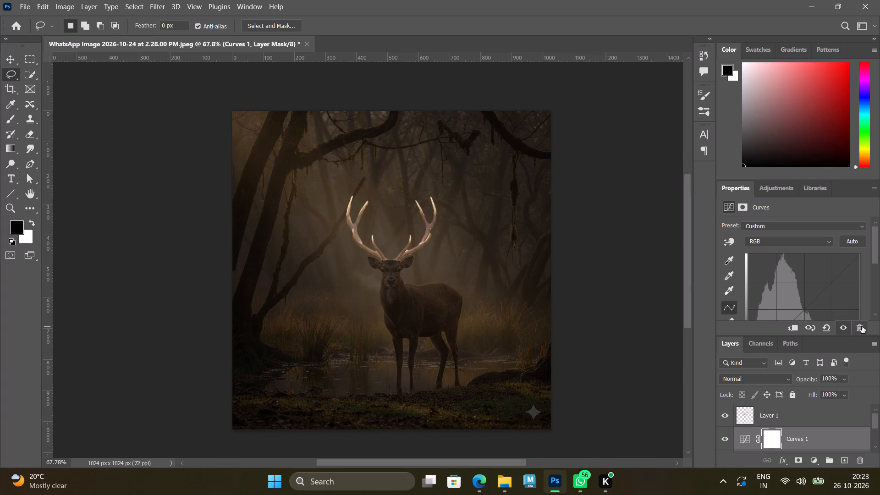
Hide the Curves adjustment layer.
click(726, 435)
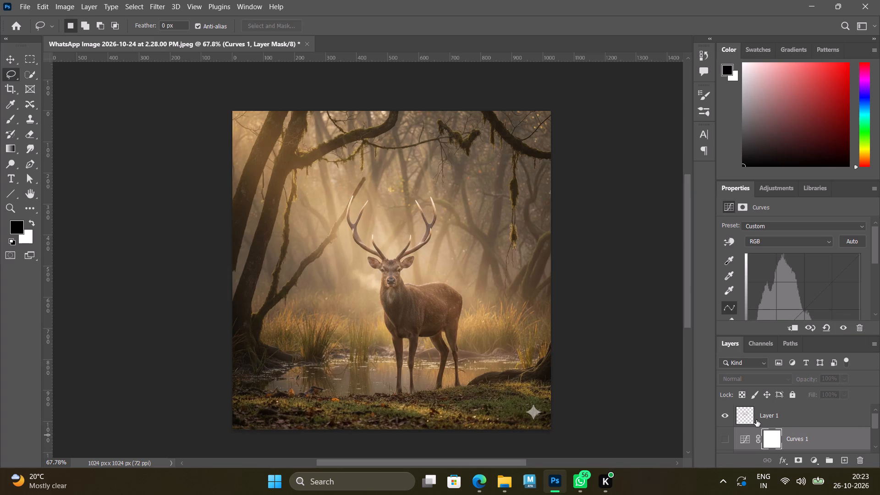
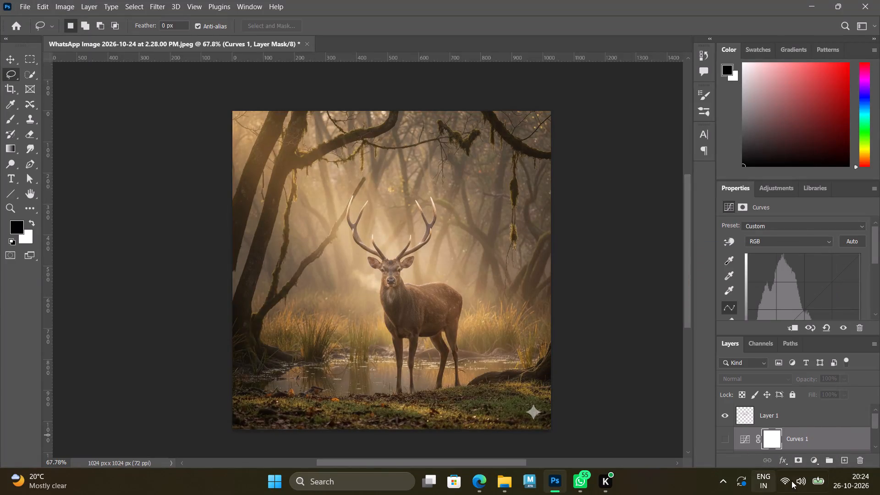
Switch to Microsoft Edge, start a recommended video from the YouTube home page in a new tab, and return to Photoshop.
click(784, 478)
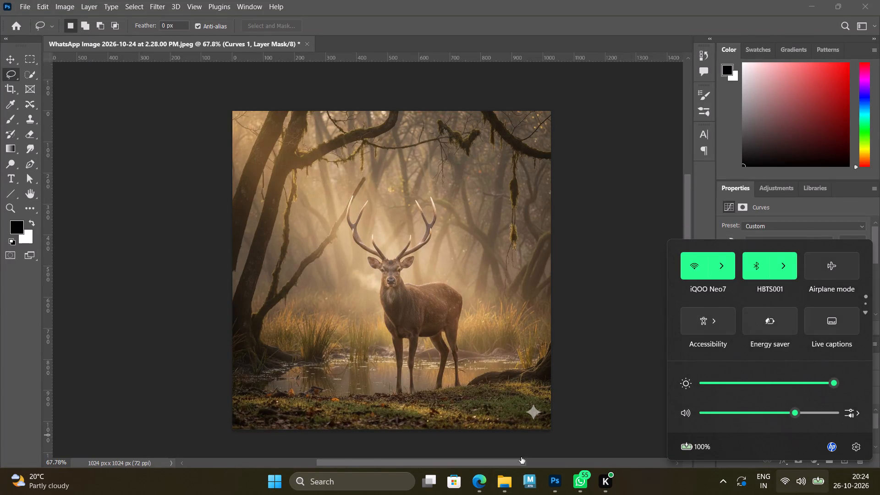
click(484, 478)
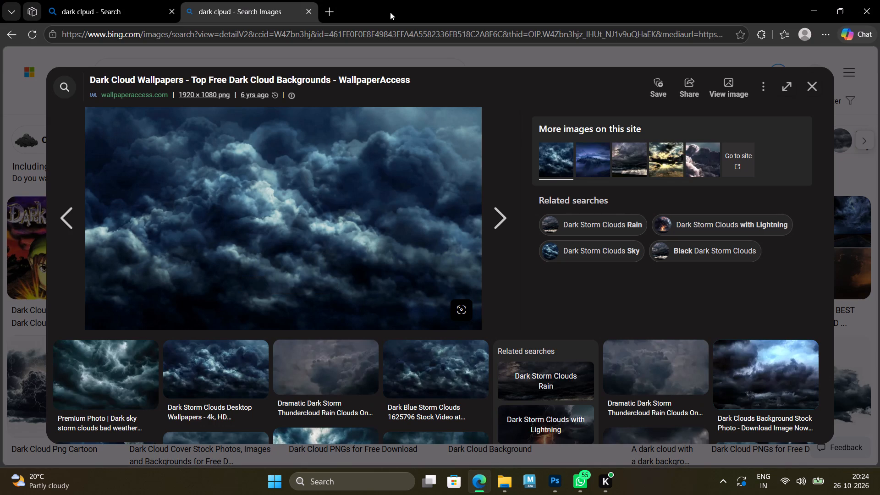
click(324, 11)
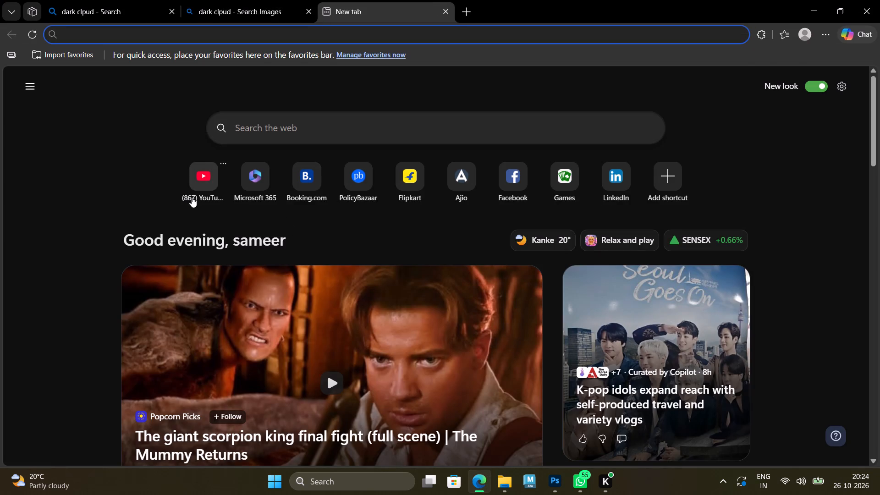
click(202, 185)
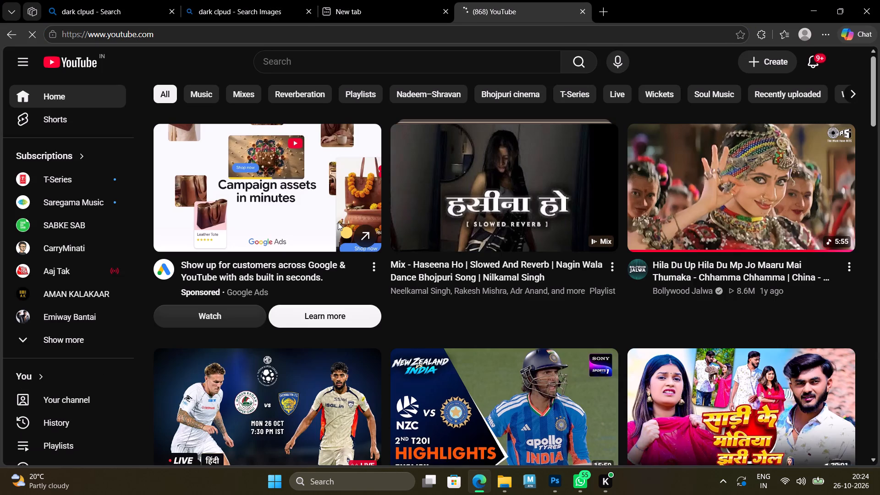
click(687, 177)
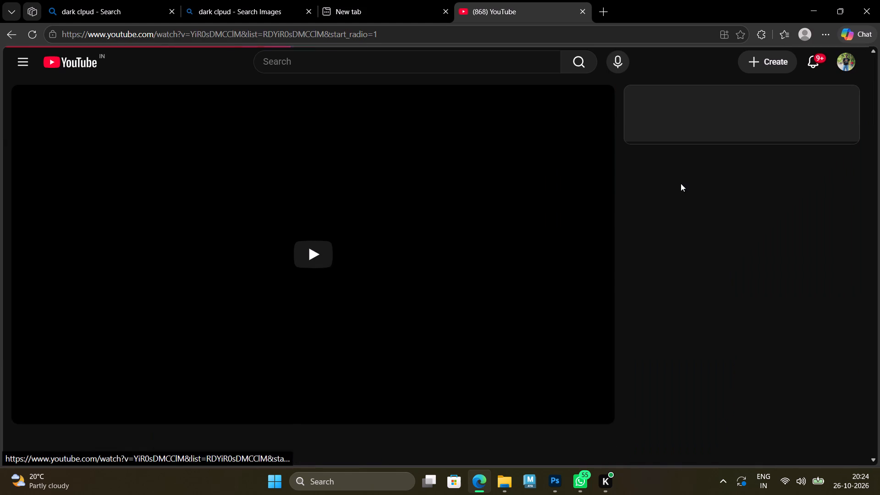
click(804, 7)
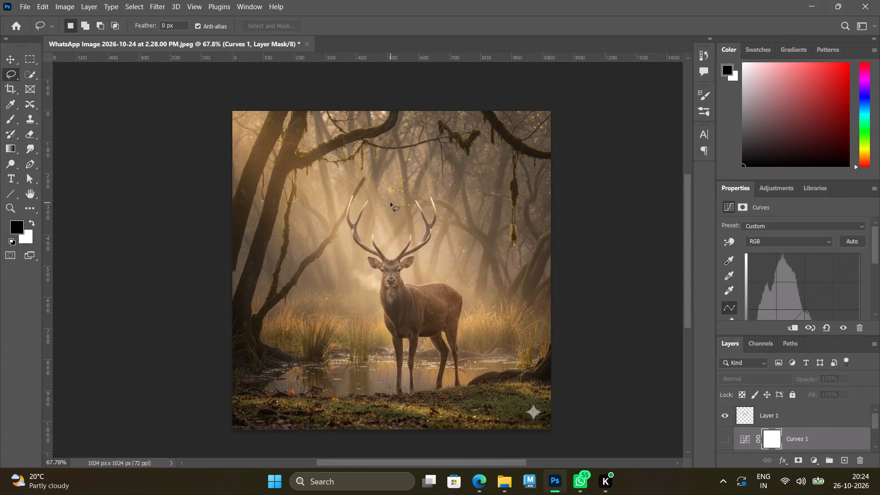
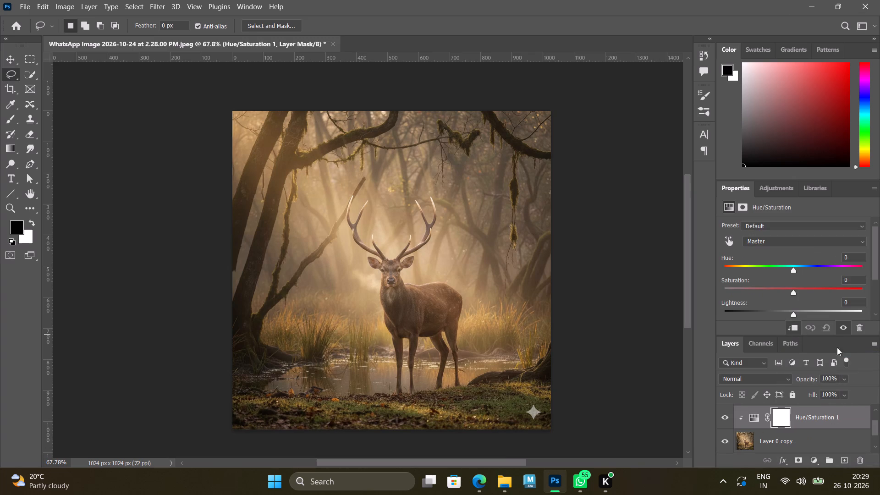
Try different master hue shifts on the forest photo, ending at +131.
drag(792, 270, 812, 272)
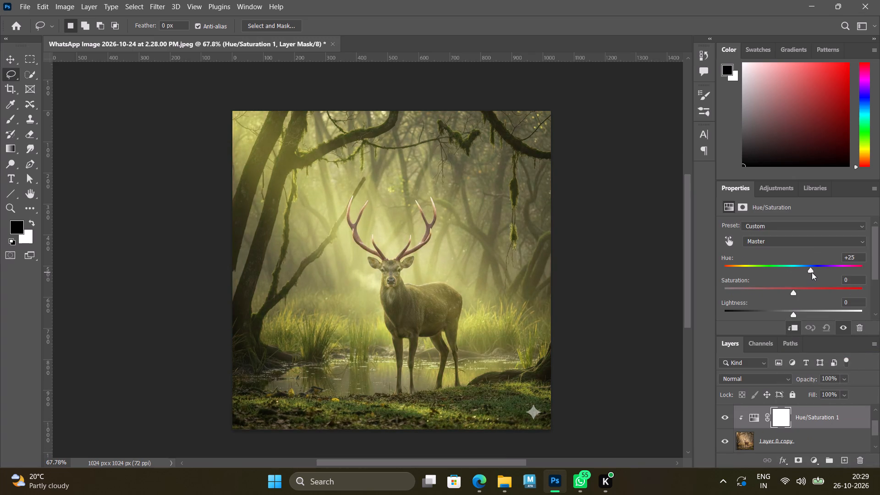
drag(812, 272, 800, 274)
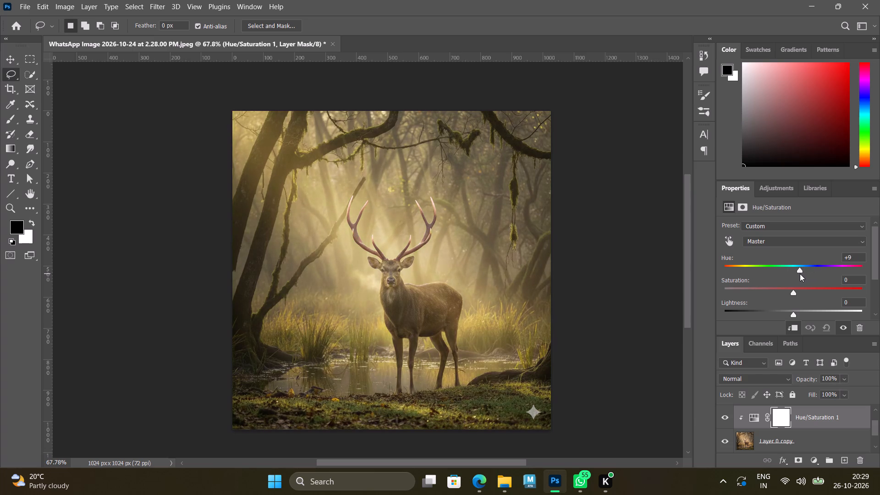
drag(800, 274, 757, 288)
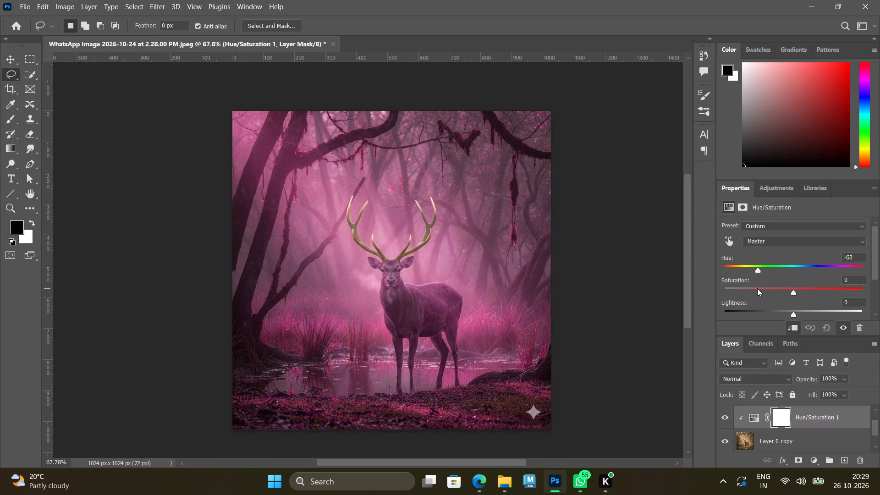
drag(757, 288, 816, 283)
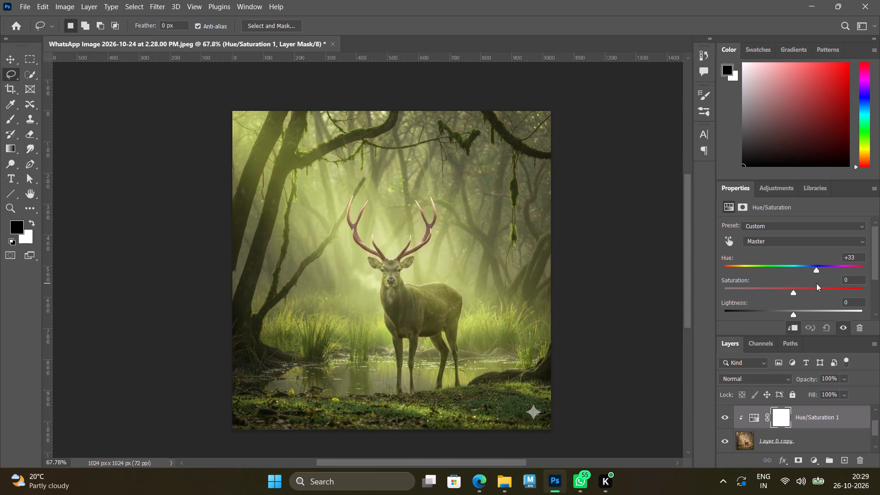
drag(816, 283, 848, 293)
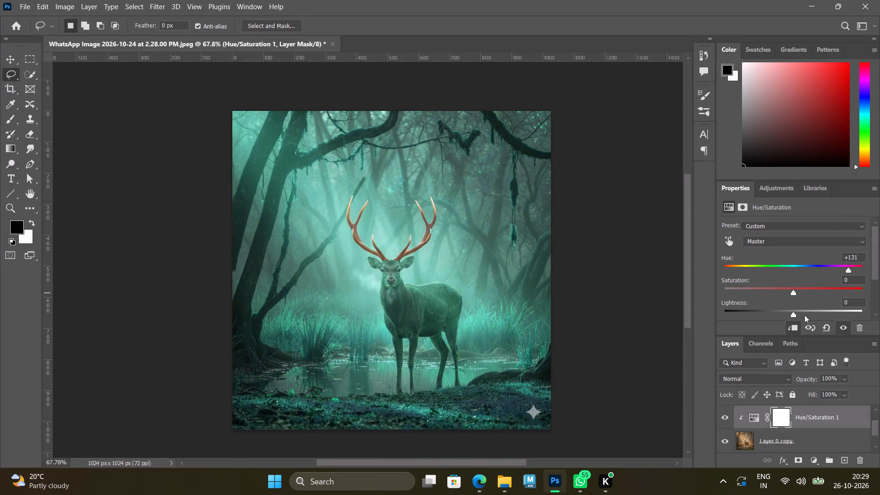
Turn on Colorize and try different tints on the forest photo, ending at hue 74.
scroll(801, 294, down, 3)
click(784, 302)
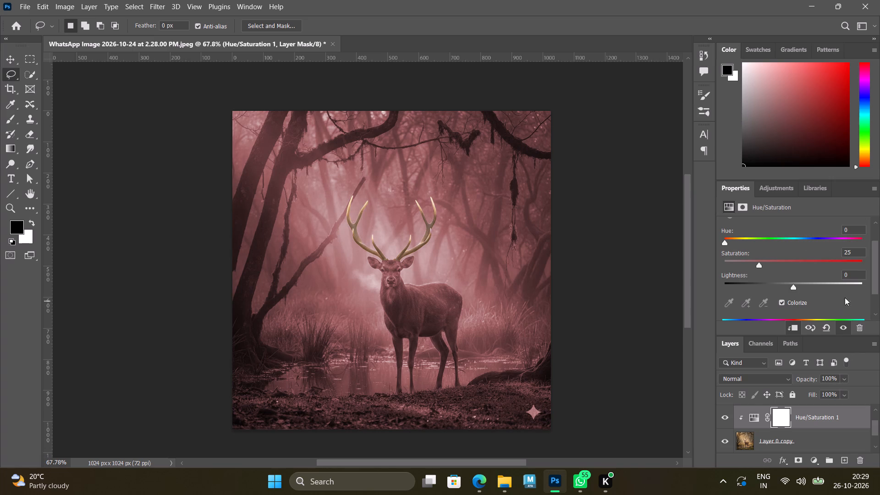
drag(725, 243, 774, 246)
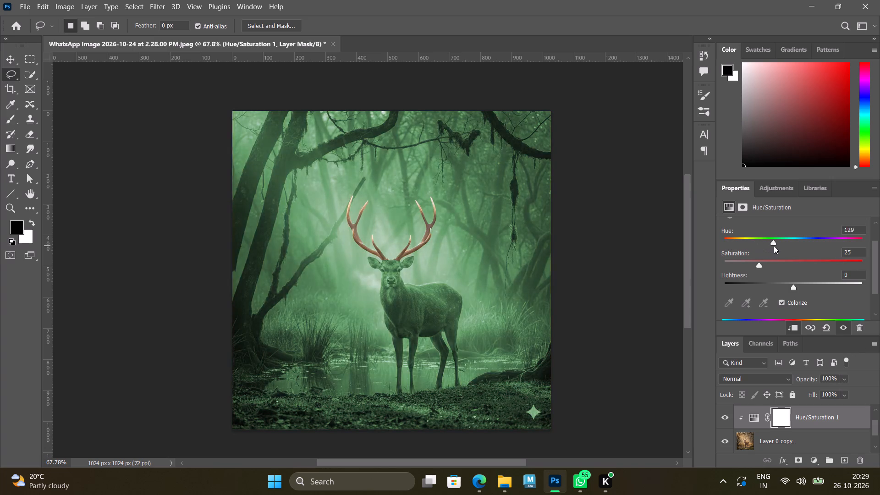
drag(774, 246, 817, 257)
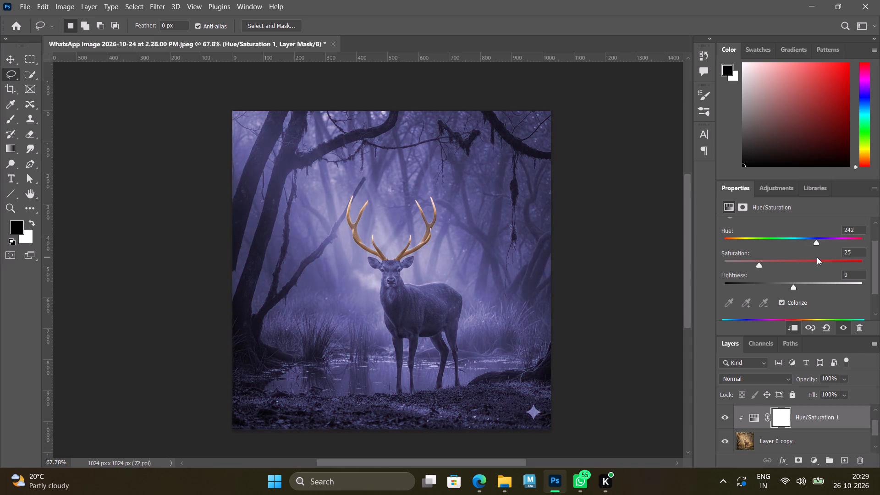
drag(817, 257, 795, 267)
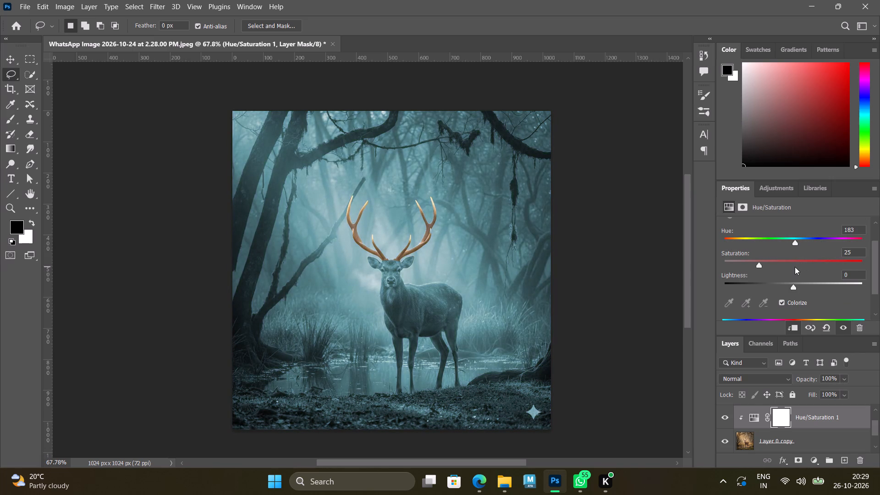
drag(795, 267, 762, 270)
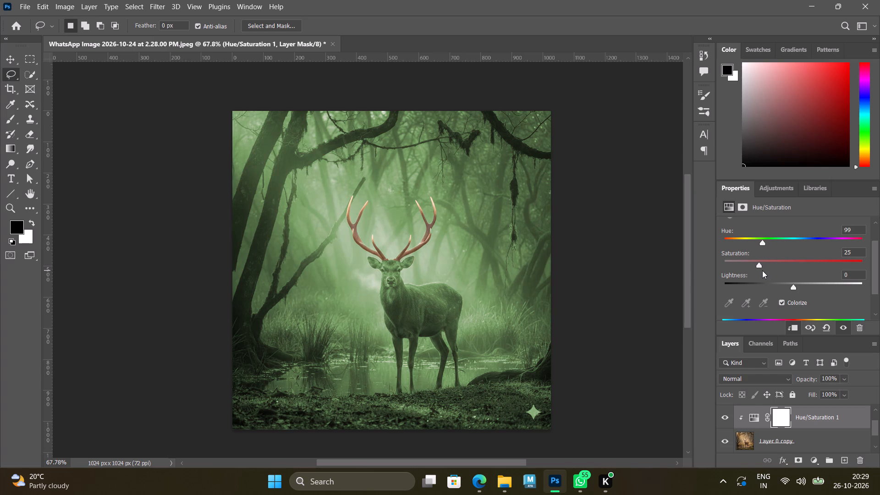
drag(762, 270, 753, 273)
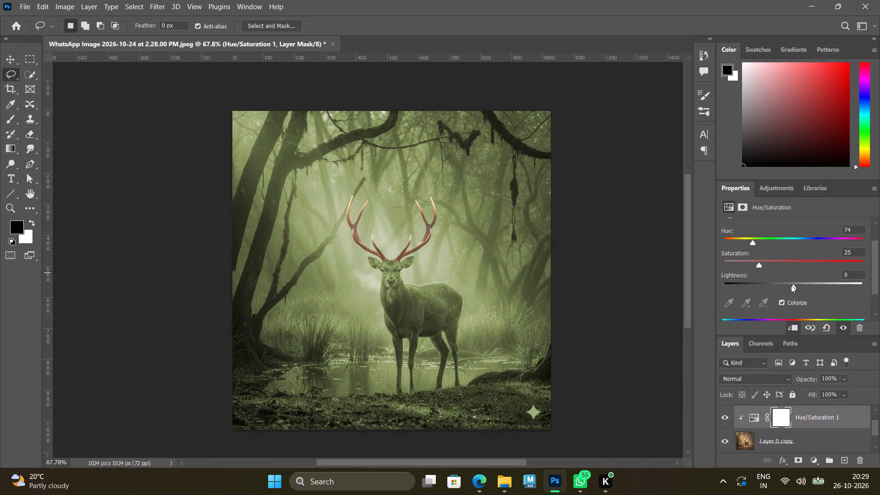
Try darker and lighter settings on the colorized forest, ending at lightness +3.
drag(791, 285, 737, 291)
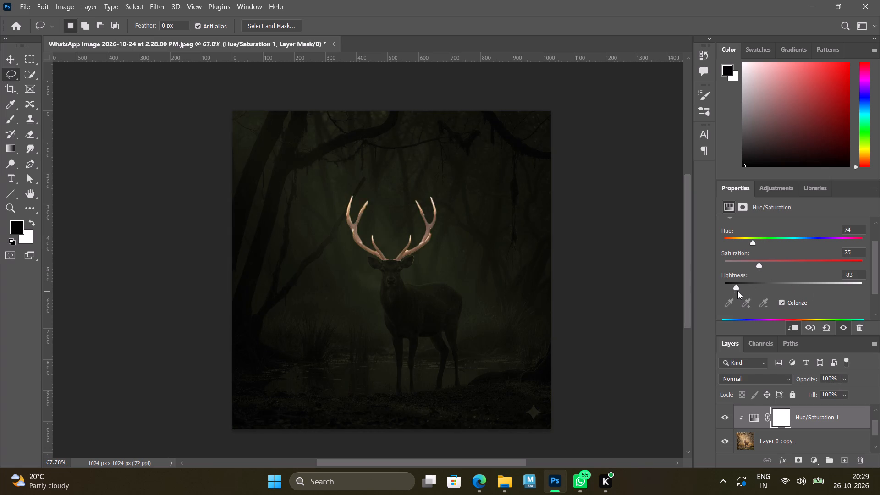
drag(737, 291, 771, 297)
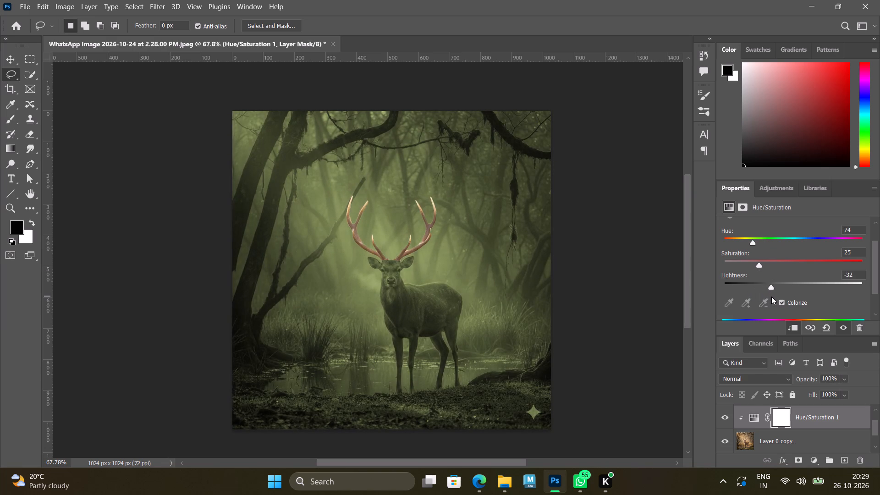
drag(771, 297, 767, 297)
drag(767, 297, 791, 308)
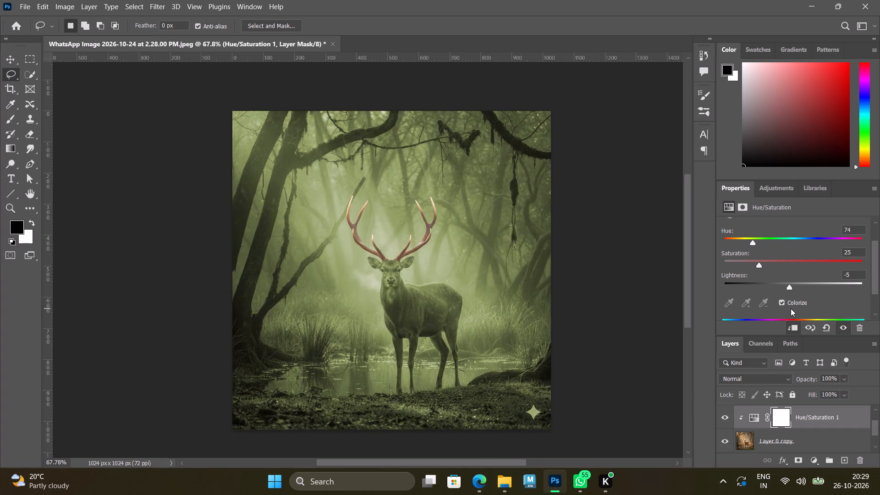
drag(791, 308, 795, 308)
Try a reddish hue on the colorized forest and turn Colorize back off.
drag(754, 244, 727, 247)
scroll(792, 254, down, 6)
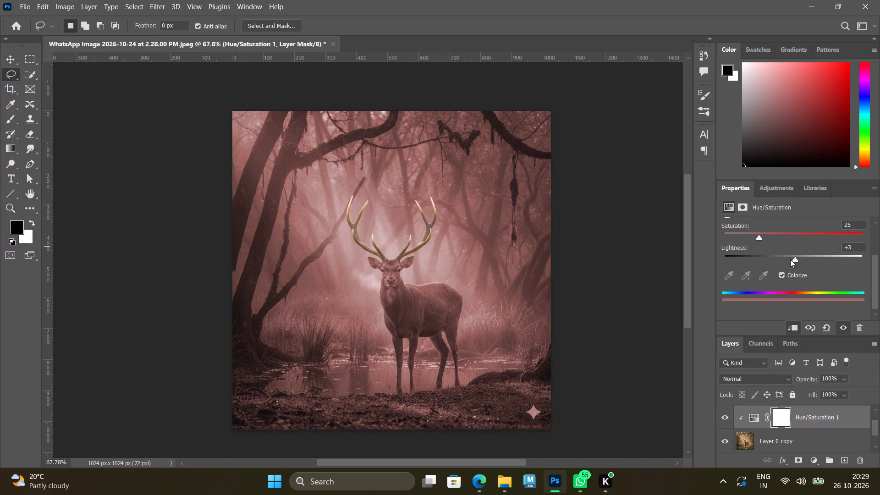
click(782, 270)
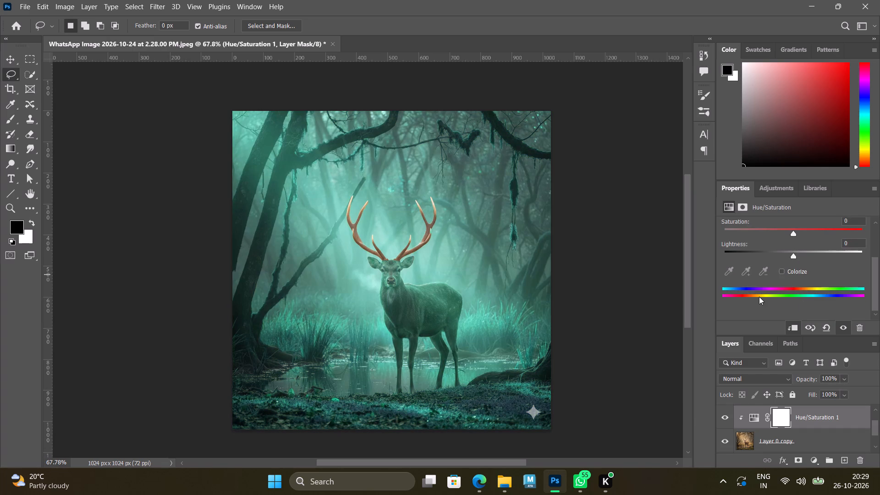
Try a range of master hues on the forest photo and set the hue to -32 for a red tint.
scroll(786, 272, up, 2)
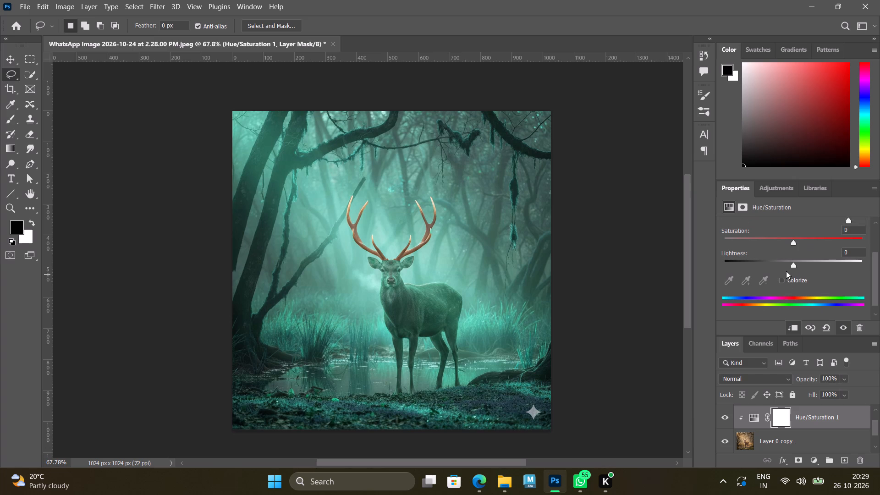
scroll(786, 271, up, 4)
drag(847, 264, 828, 265)
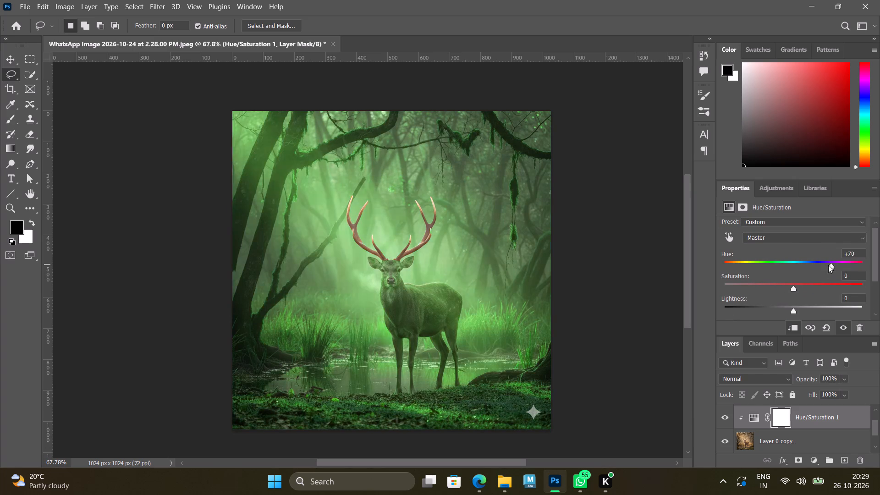
drag(828, 265, 805, 266)
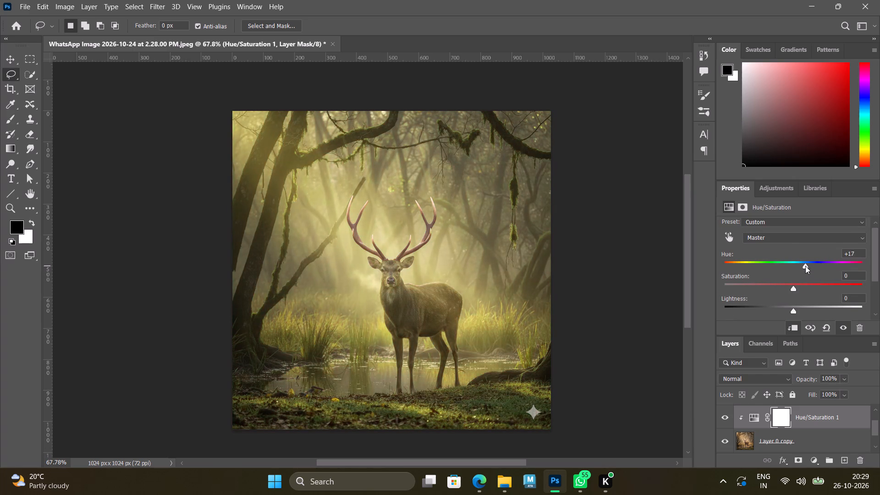
drag(805, 266, 797, 266)
drag(797, 266, 779, 267)
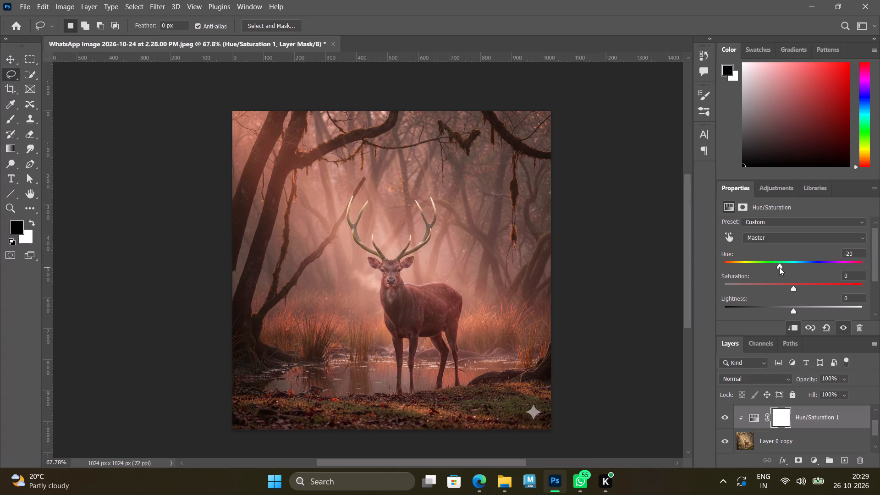
drag(779, 267, 781, 269)
drag(781, 269, 769, 271)
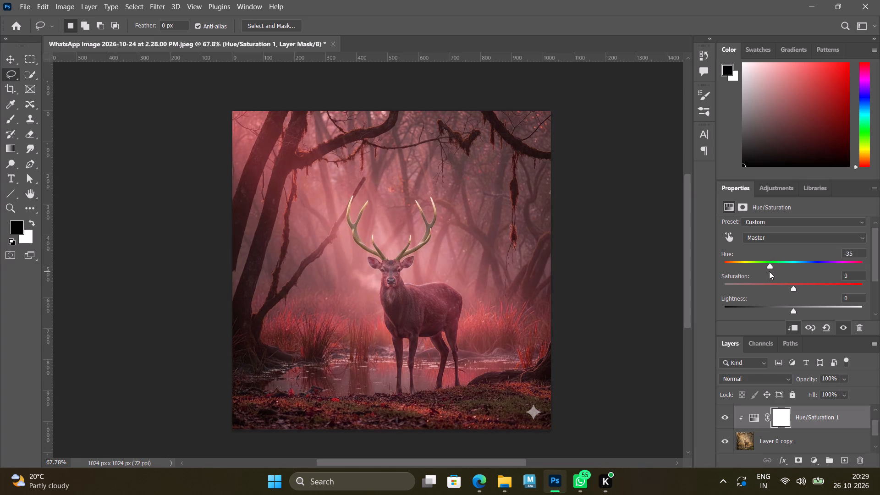
drag(769, 271, 725, 278)
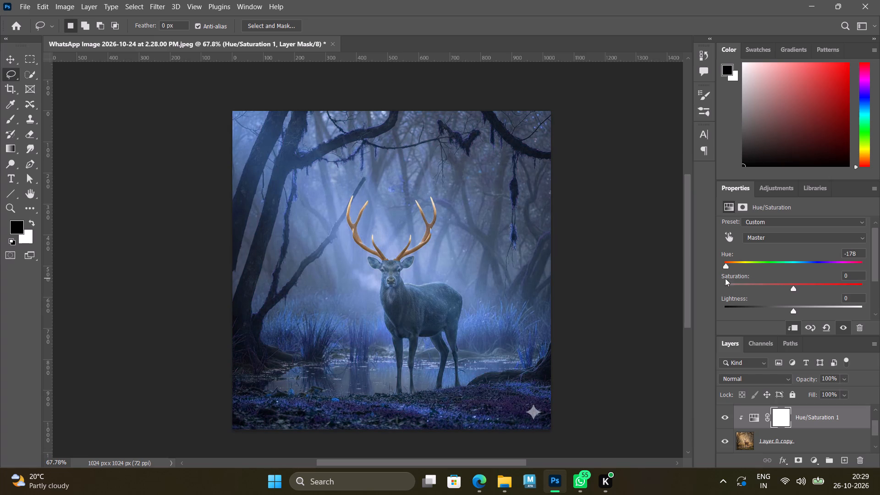
drag(725, 278, 716, 279)
drag(716, 279, 735, 279)
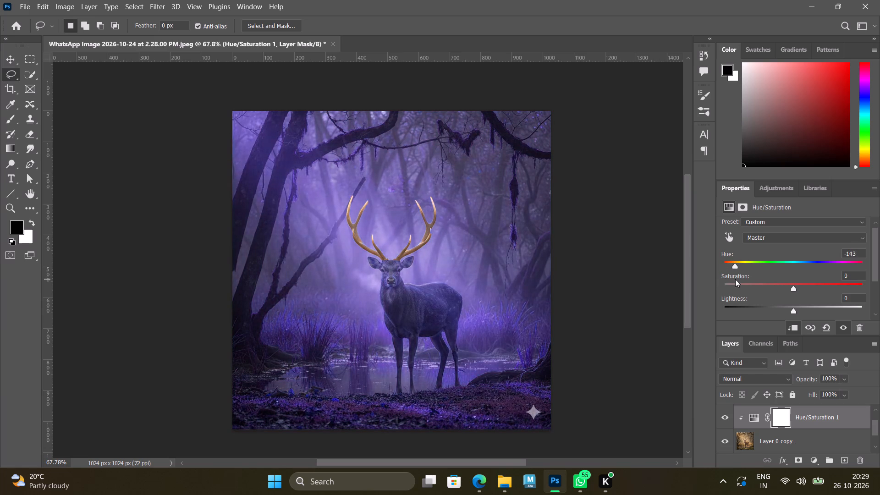
drag(735, 279, 760, 285)
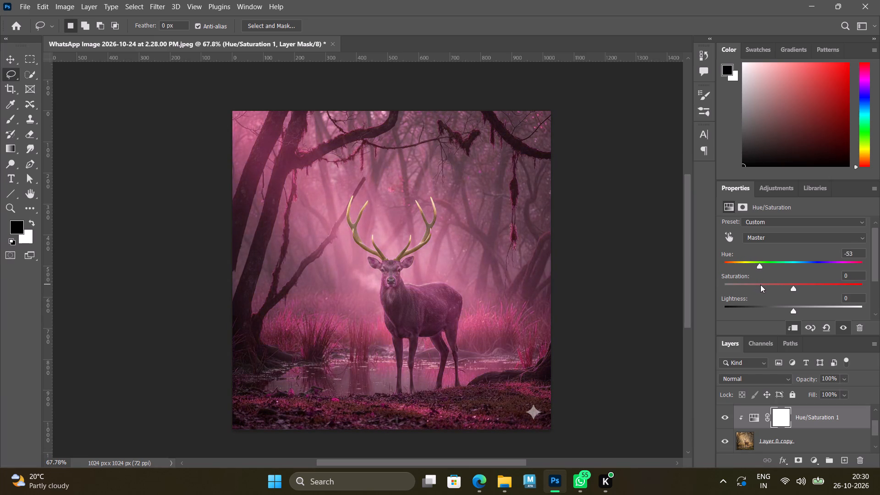
drag(760, 285, 771, 290)
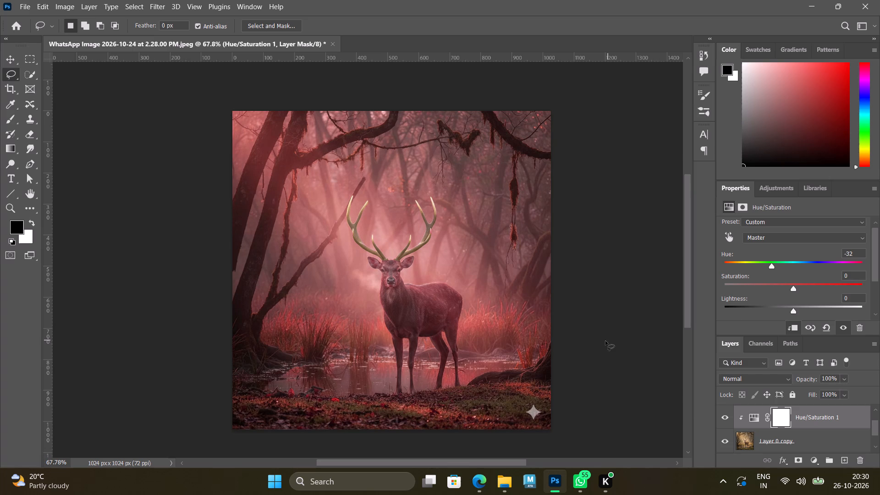
Activate the antler layer, Layer 1, and load its outline as a selection.
scroll(791, 426, up, 3)
click(782, 414)
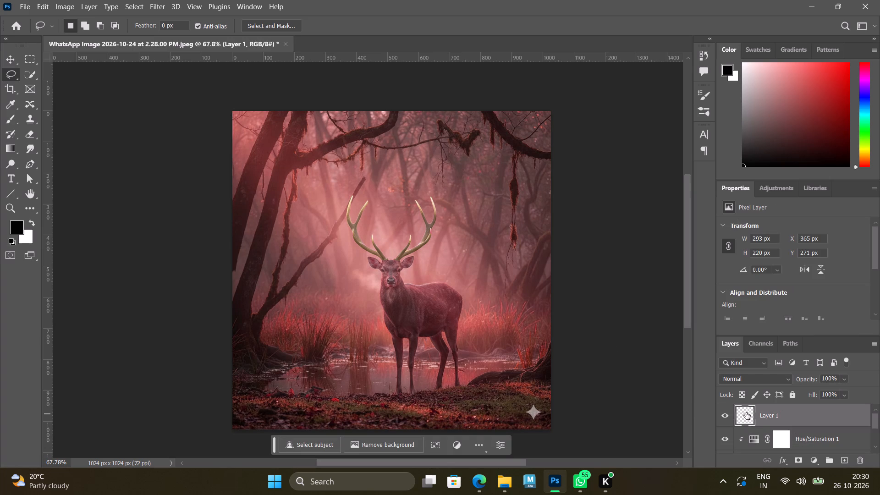
ctrl+click(747, 412)
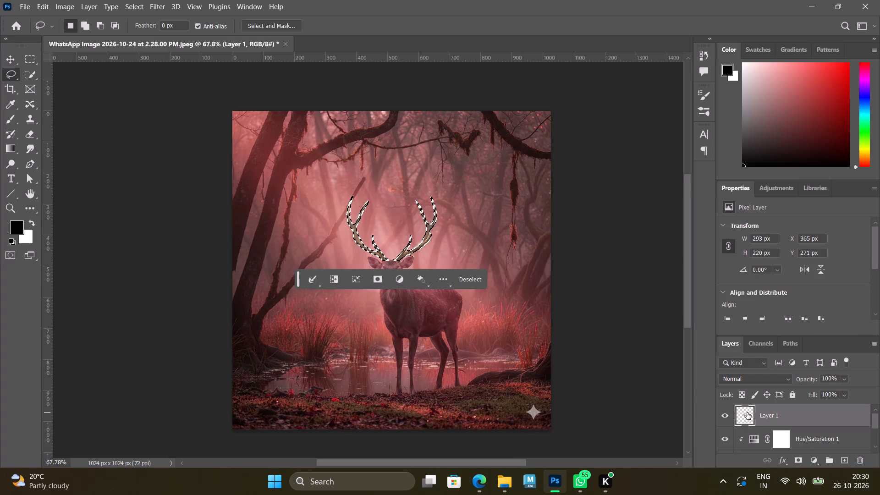
Set the antler layer's blend mode to Screen.
click(786, 377)
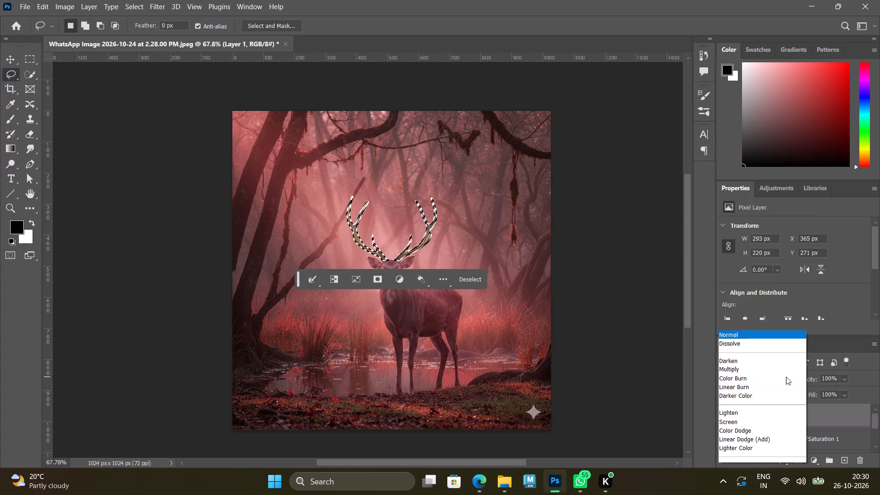
click(748, 276)
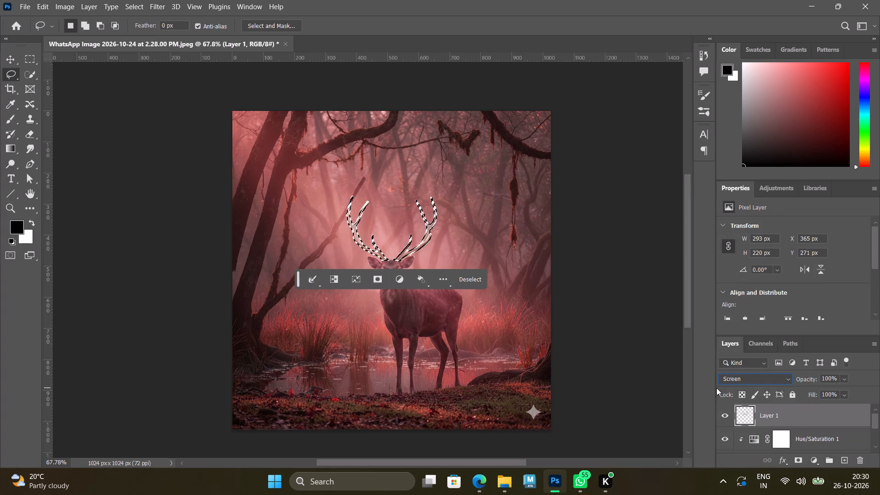
Clear the antler selection and convert the antler layer, Layer 1, to a smart object.
key(ctrl+d)
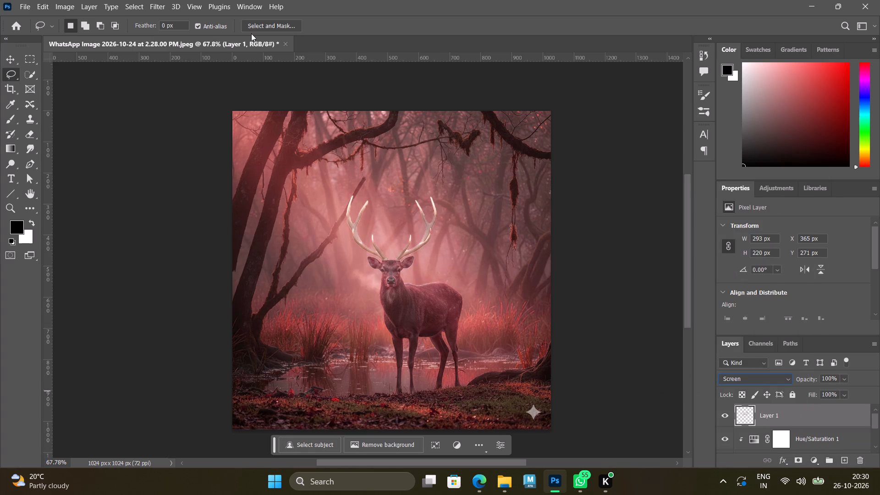
right_click(802, 417)
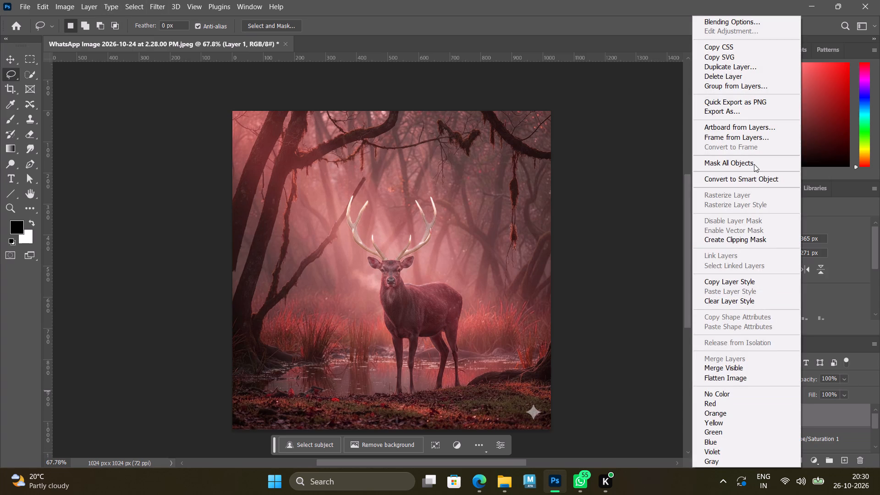
click(758, 181)
Apply a Gaussian Blur with a radius of 50 pixels to the antler smart object.
click(155, 6)
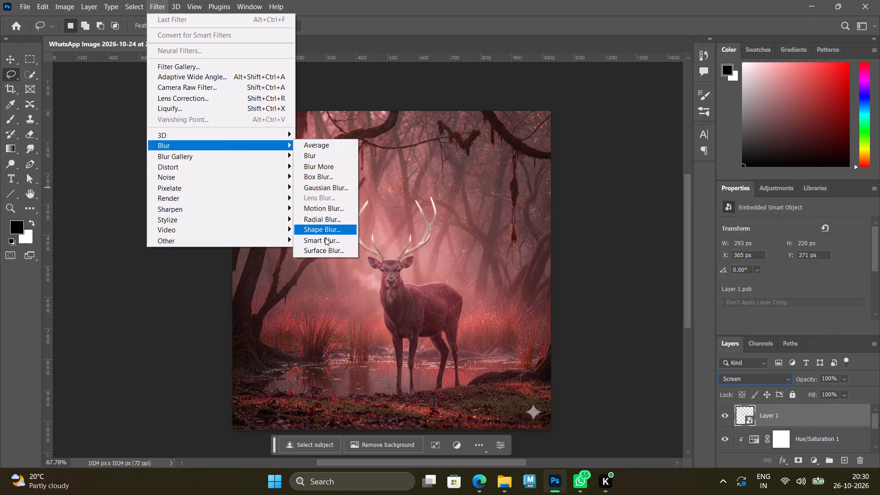
click(335, 189)
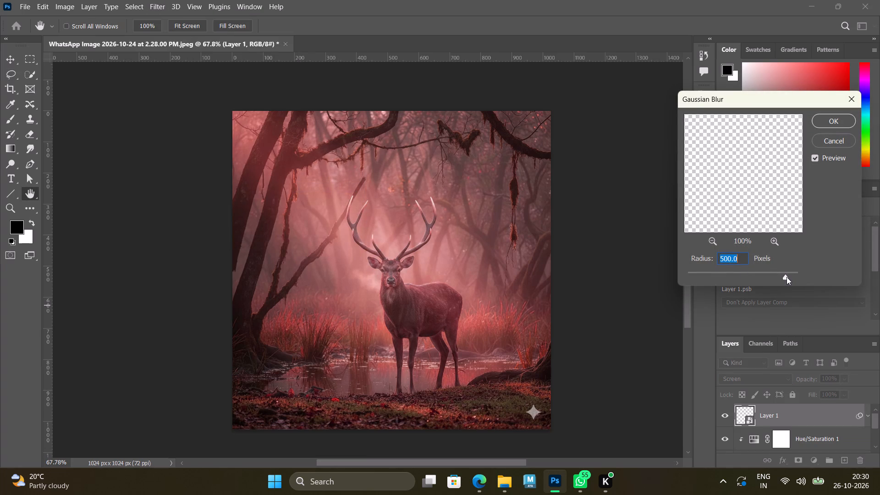
drag(786, 277, 715, 285)
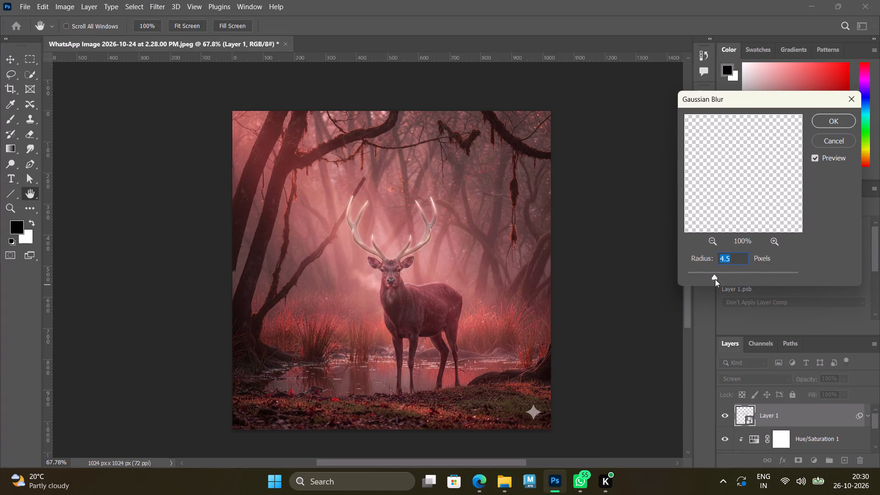
text(500)
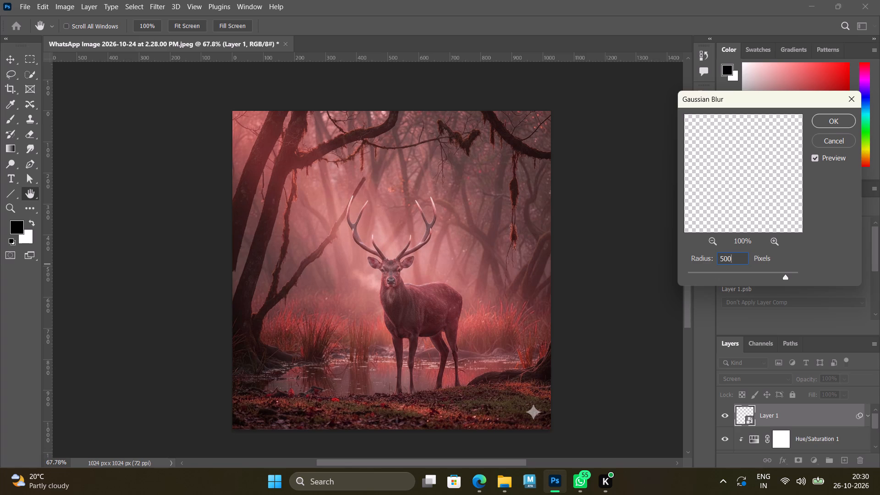
key(BackSpace)
key(Return)
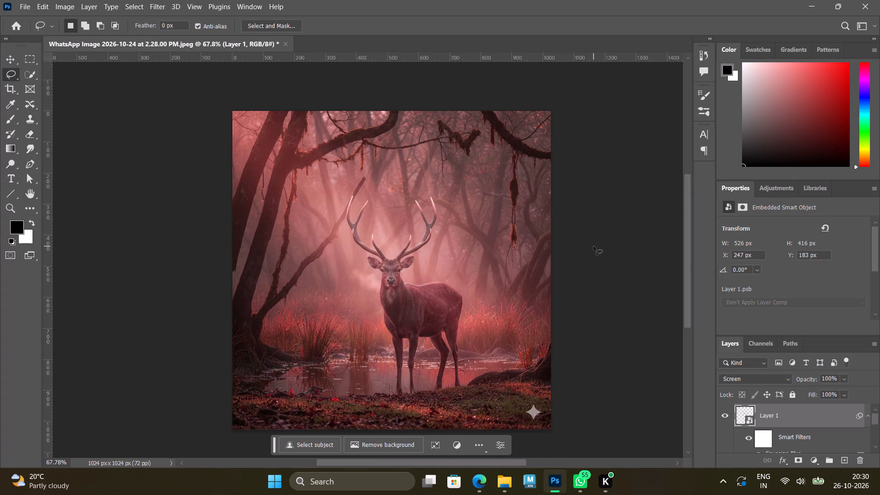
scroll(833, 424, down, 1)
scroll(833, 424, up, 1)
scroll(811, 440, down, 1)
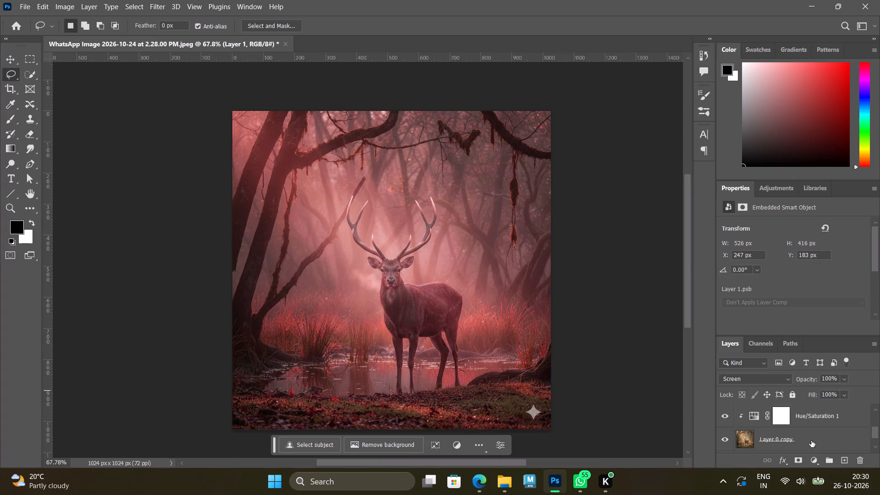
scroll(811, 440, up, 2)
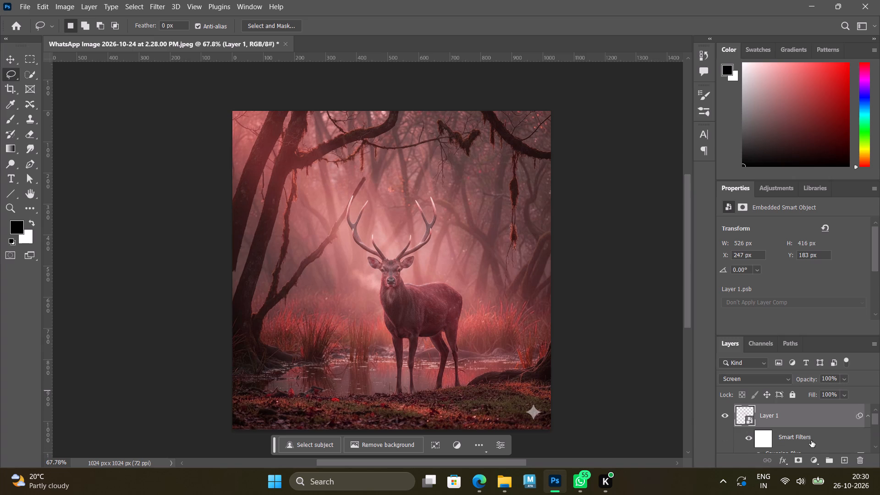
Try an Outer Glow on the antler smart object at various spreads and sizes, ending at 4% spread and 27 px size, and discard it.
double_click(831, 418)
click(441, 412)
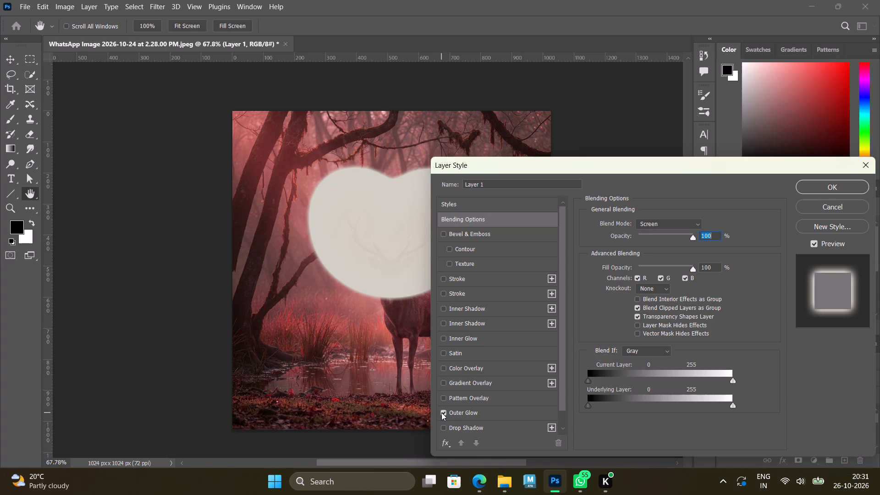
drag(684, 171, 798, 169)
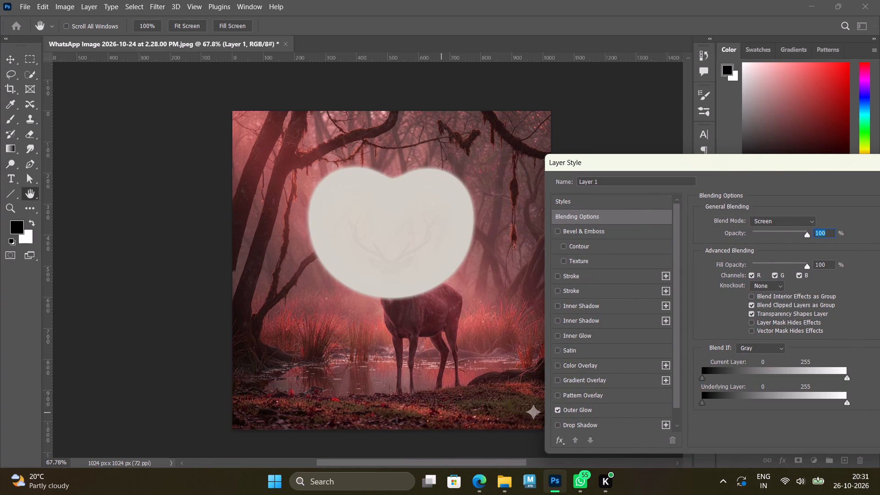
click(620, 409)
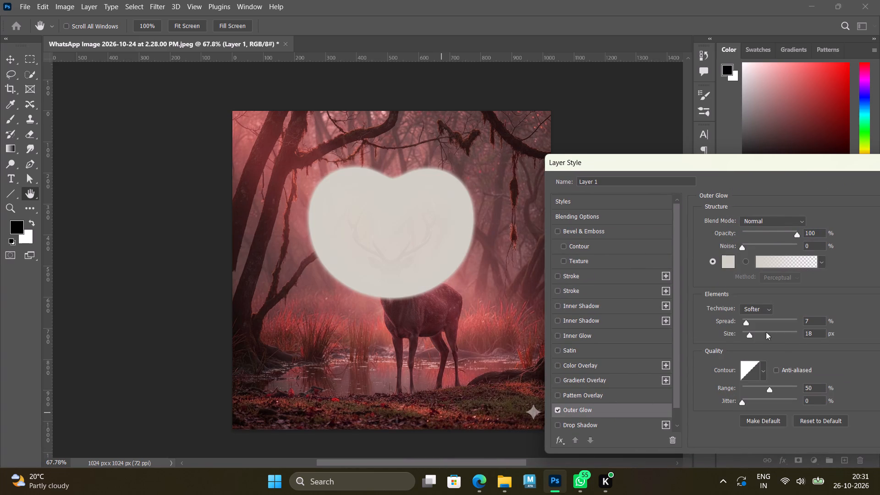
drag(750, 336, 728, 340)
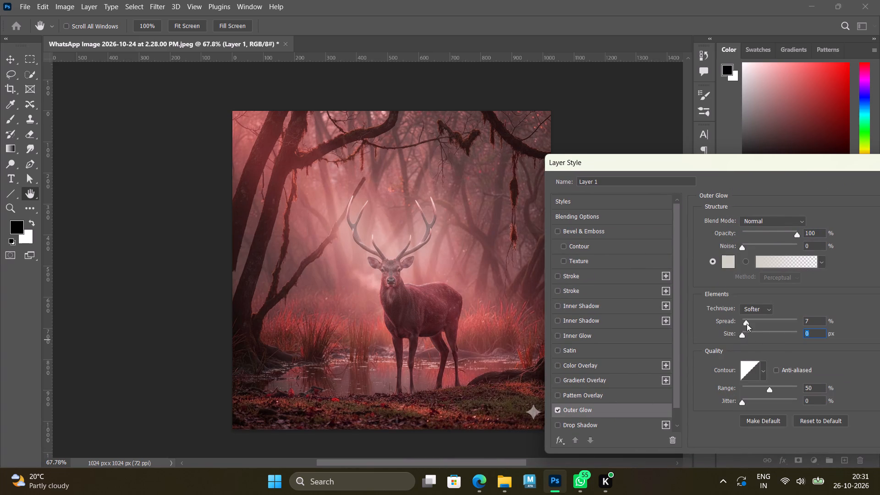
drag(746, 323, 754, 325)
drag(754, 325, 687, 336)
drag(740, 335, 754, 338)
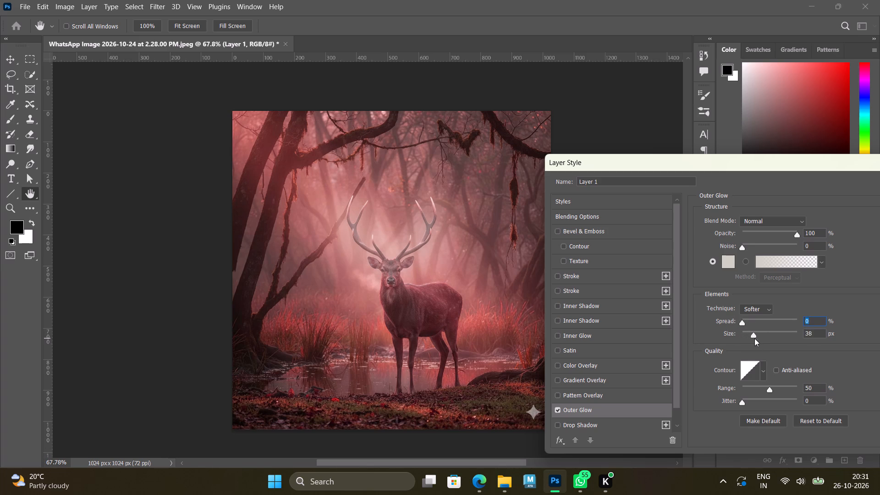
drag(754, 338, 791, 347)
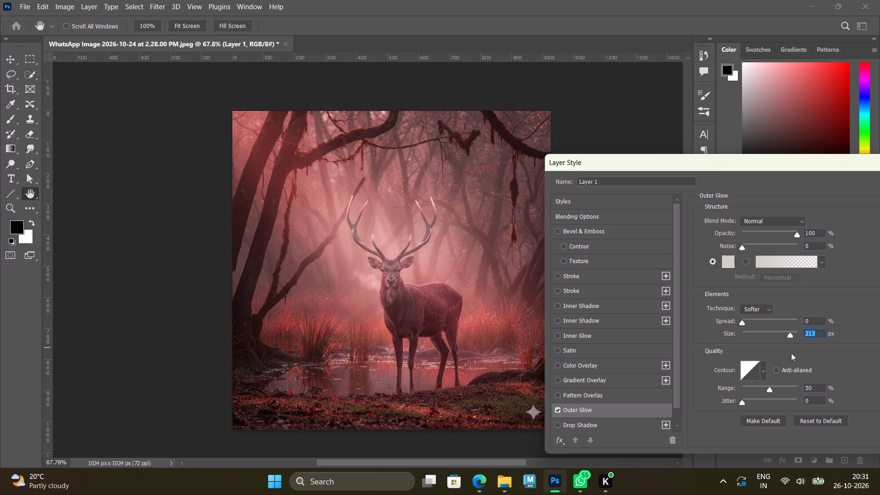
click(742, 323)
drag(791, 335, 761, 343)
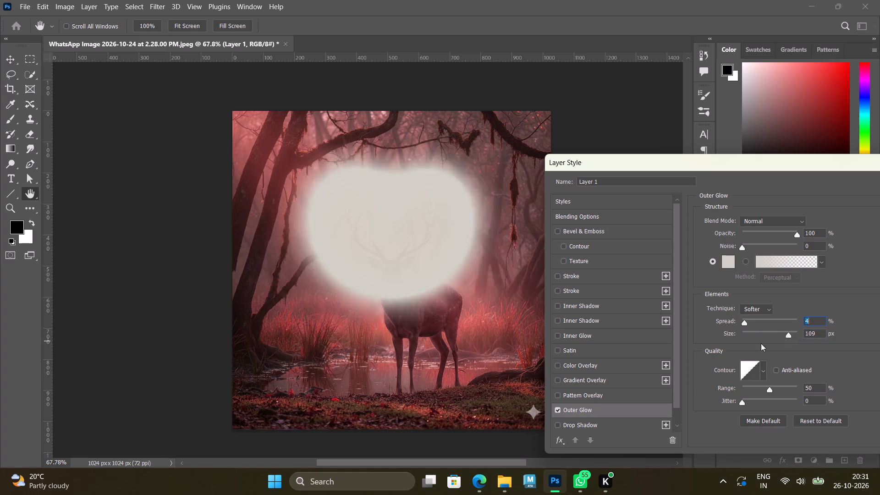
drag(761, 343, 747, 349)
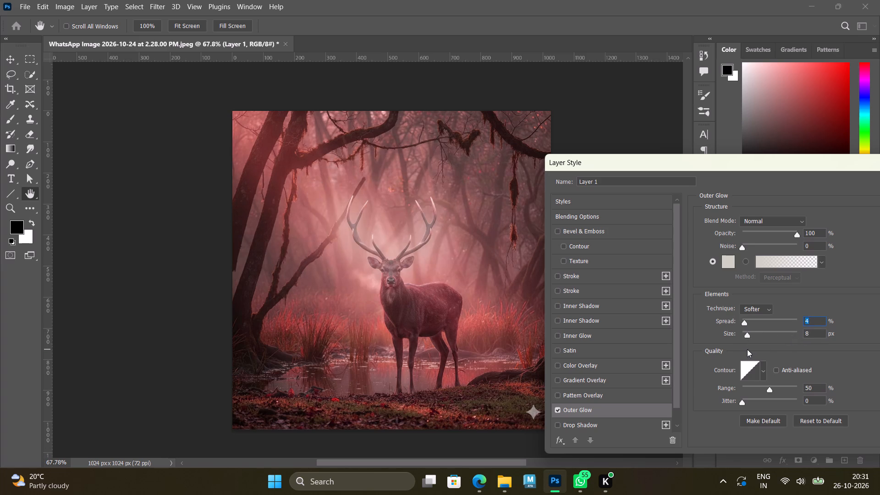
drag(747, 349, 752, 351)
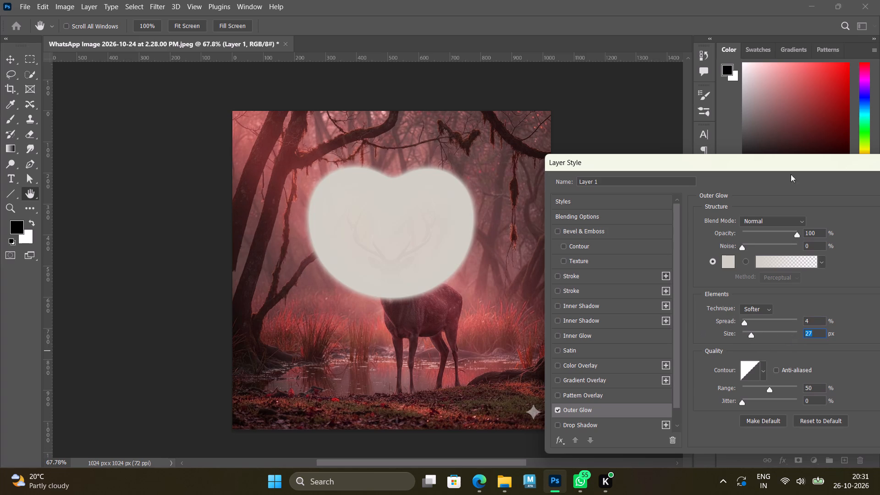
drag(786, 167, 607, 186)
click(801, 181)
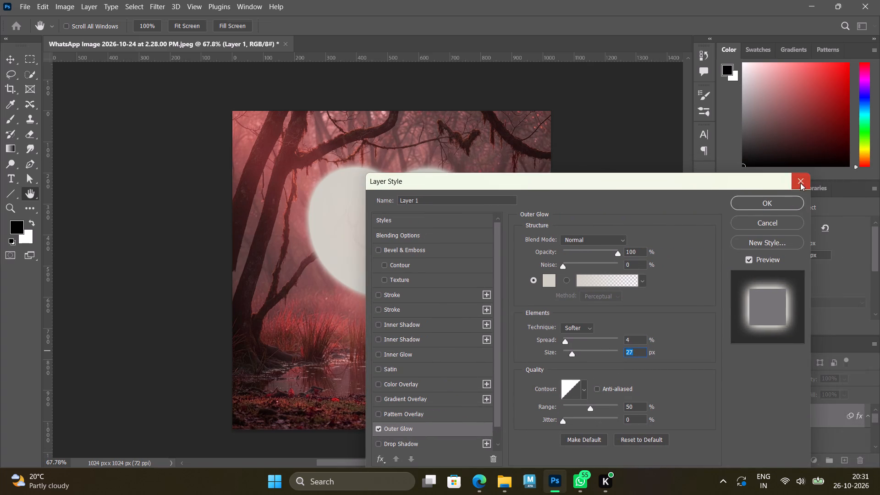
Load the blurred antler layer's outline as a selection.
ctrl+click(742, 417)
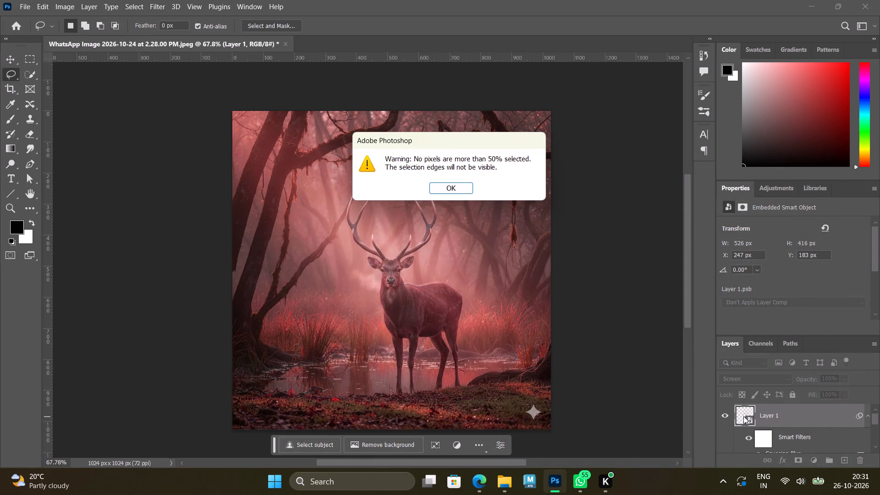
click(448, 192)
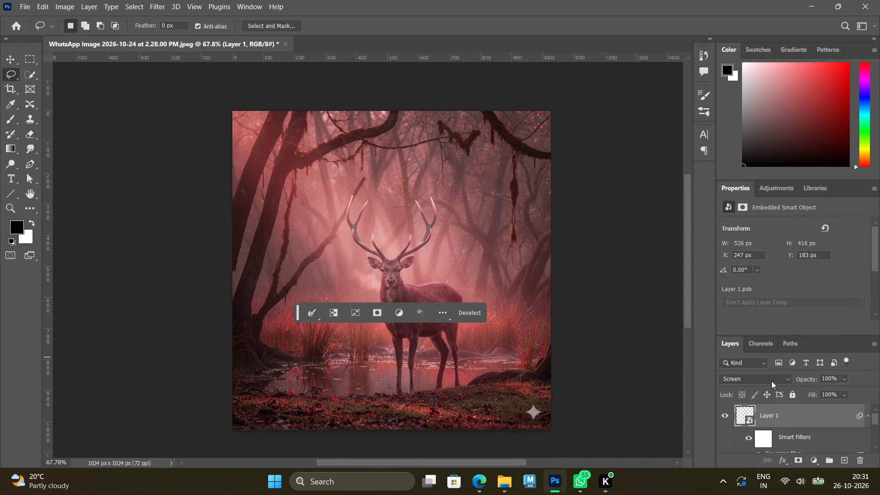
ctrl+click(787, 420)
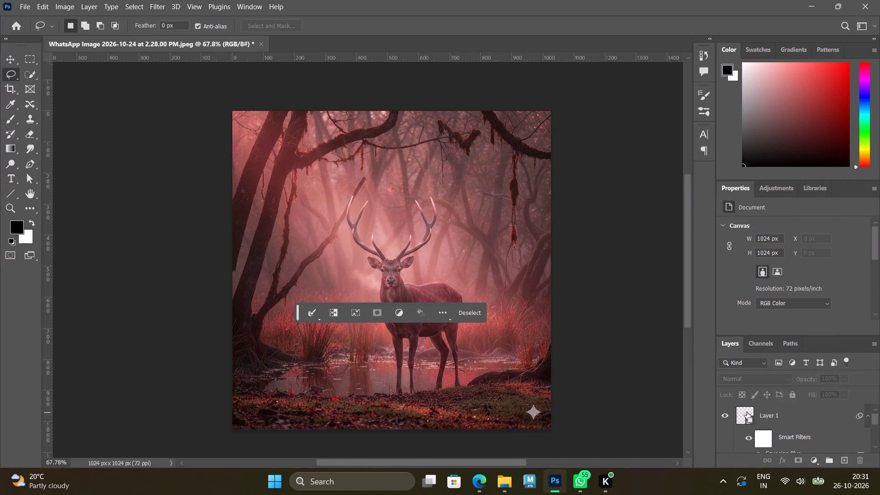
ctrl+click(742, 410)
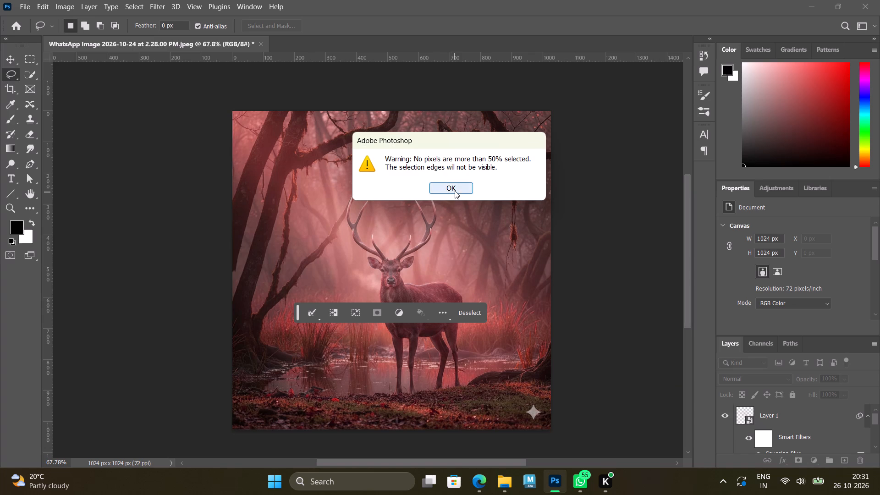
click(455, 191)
Rasterize the blurred antler smart object, Layer 1.
right_click(812, 413)
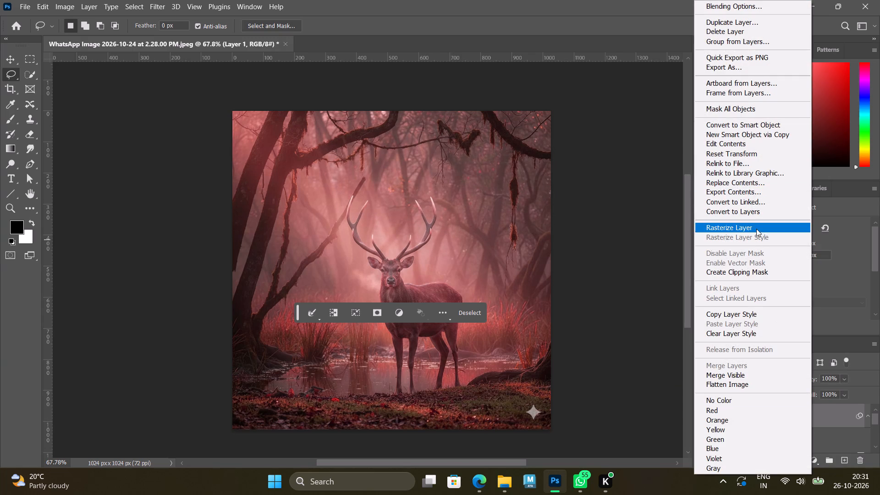
click(756, 229)
Add an Outer Glow layer style to the rasterized antler layer with its size set to 7 px.
double_click(817, 416)
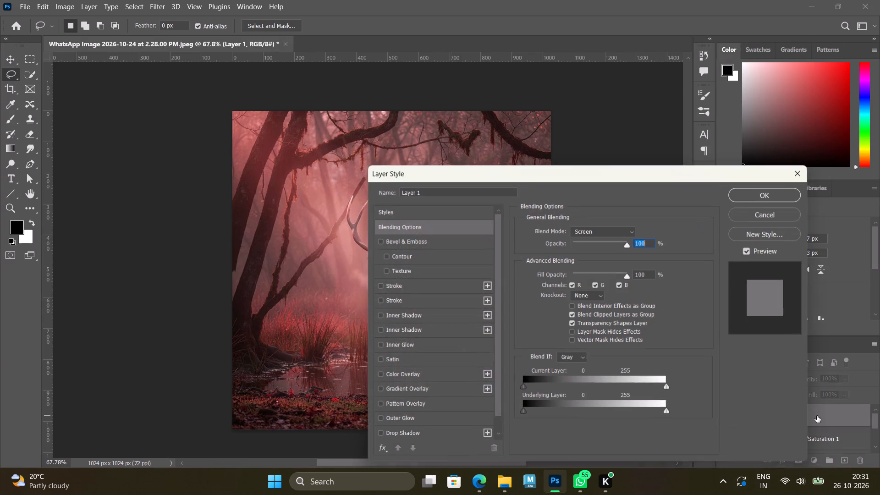
click(379, 417)
drag(521, 168, 661, 156)
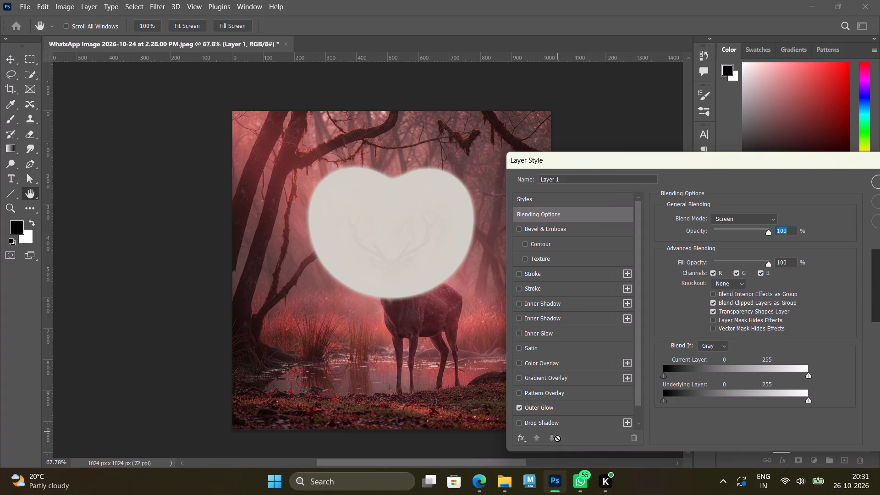
click(572, 409)
click(711, 333)
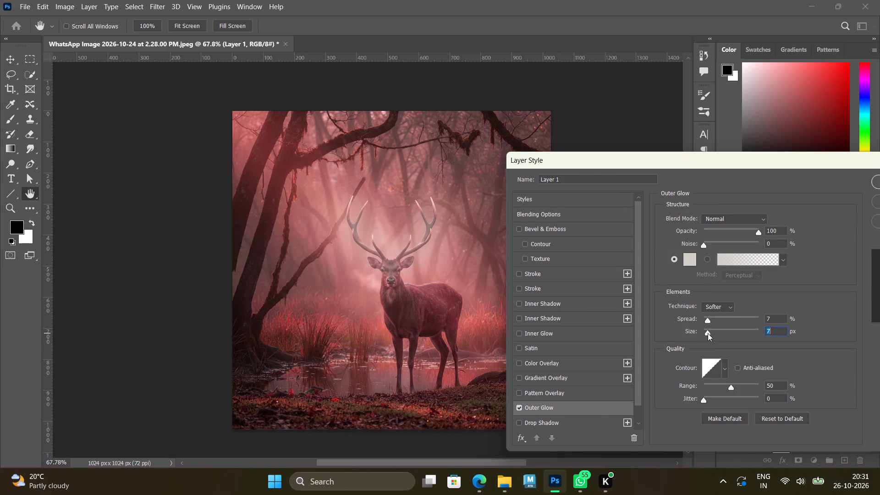
drag(797, 162, 659, 184)
click(763, 202)
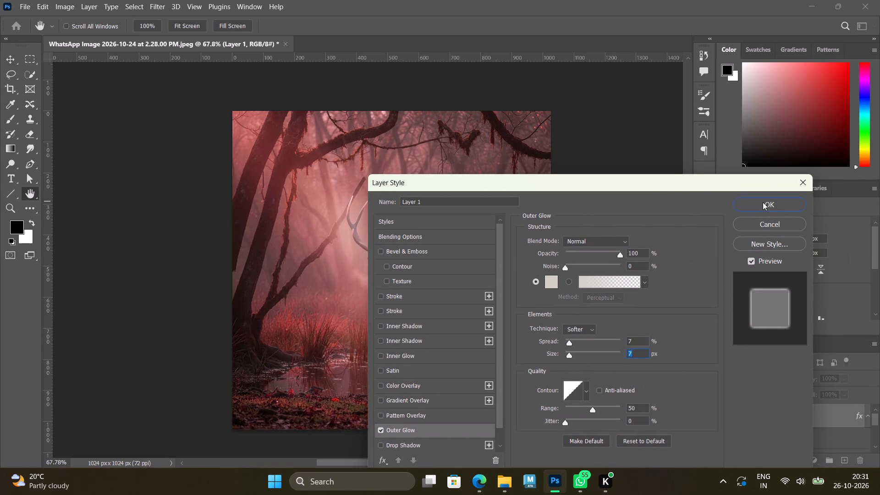
Load the outline of the antler layer, Layer 1, as a selection.
ctrl+click(743, 412)
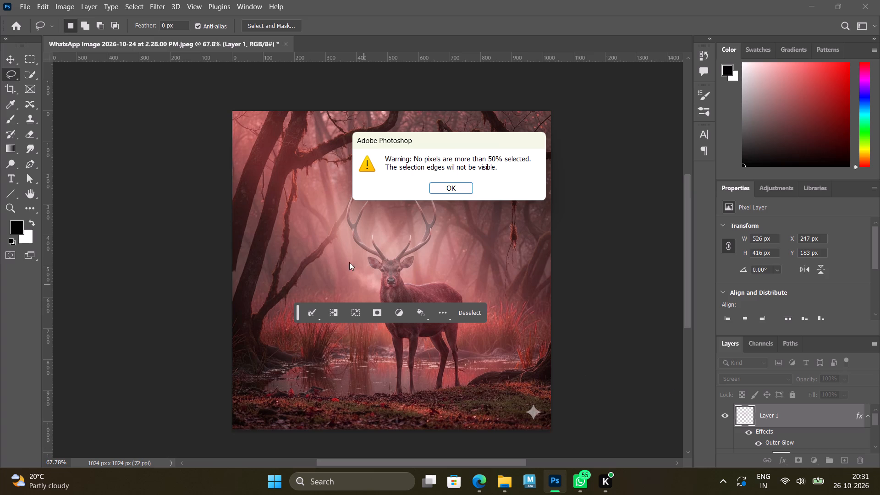
click(455, 187)
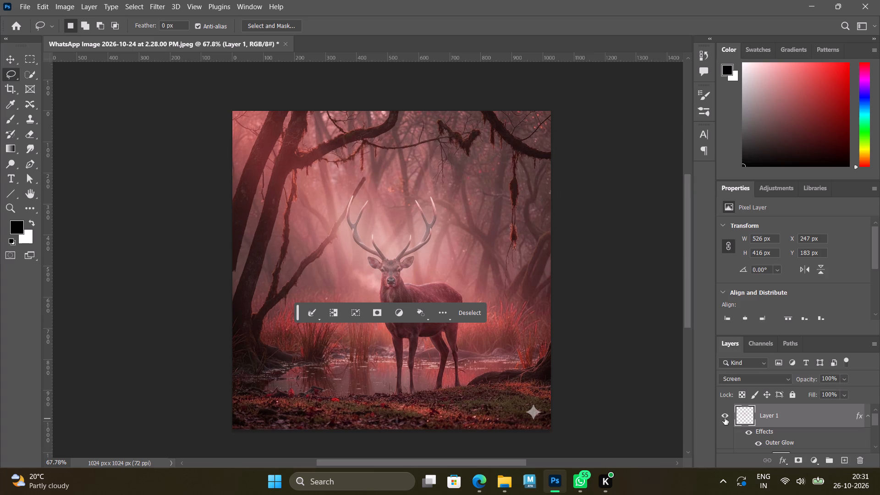
Toggle the antler layer's visibility off and back on to compare the glow effect.
click(724, 416)
click(724, 416)
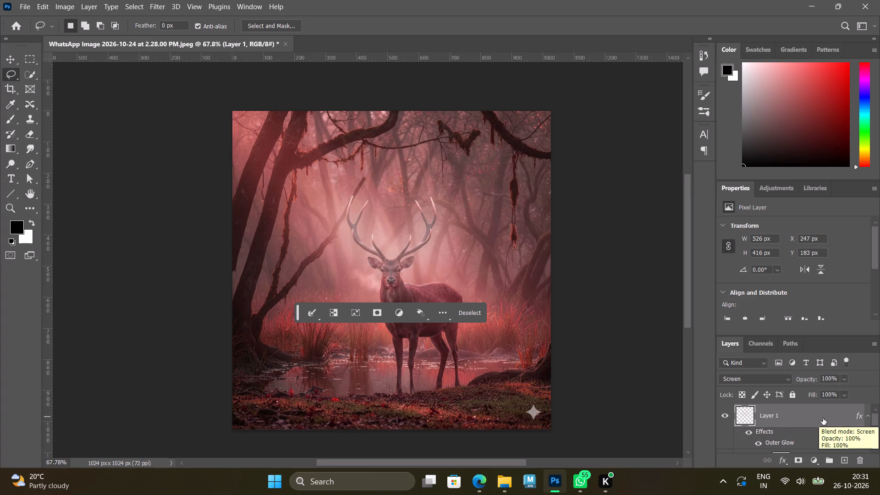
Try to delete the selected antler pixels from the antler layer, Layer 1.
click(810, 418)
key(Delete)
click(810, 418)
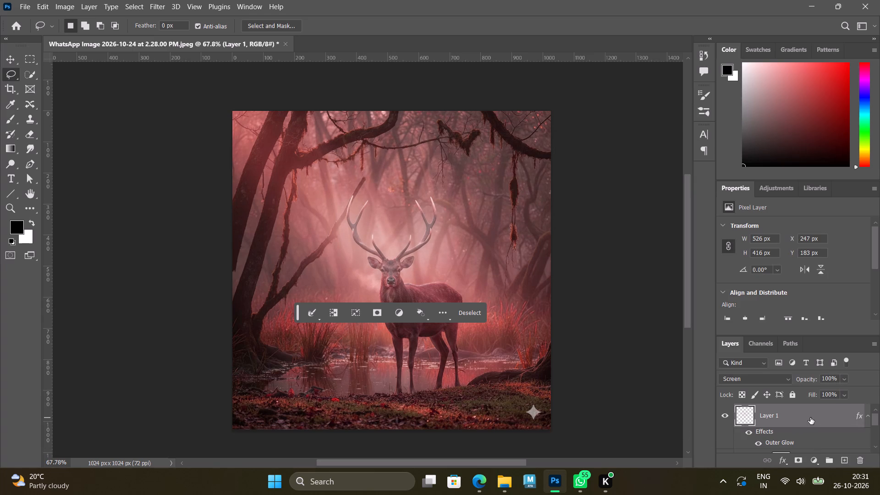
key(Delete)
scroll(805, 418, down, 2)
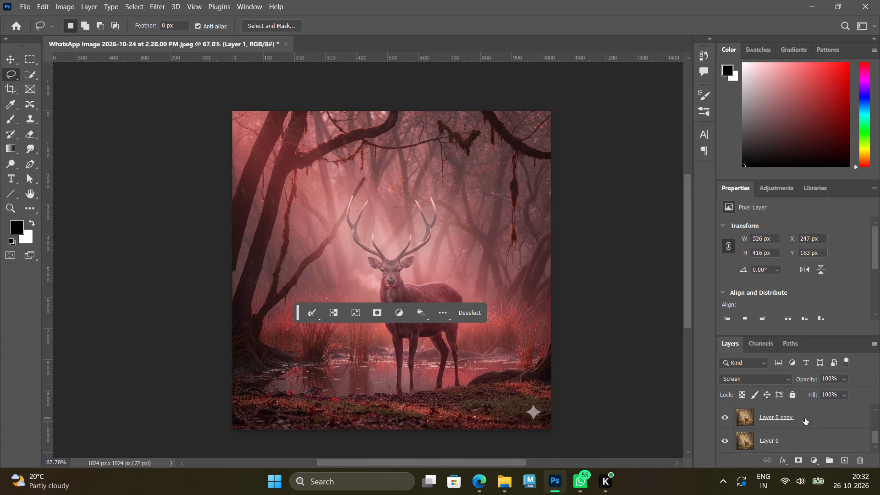
Undo the antler glow edits back to the plain, unselected Layer 1 with Normal blending, before its smart object conversion.
key(ctrl+z)
key(ctrl+z)
key(ctrl+z)
key(ctrl+z)
key(ctrl+z)
key(ctrl+z)
key(ctrl+z)
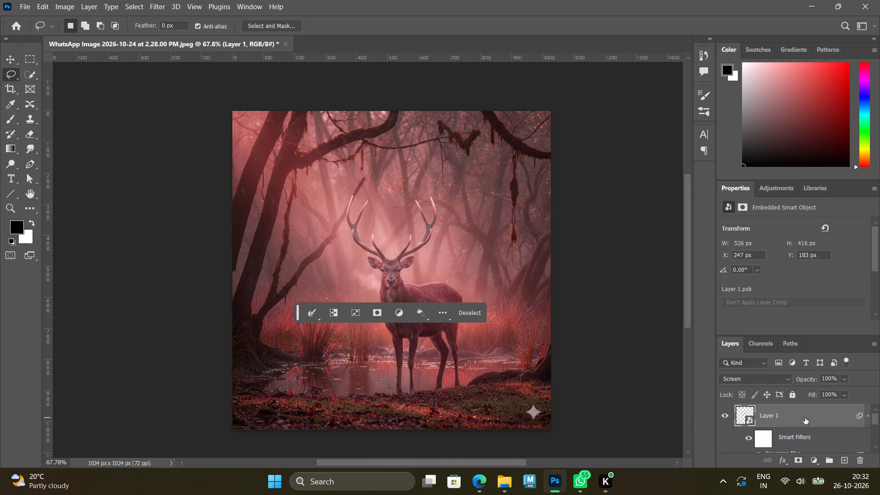
key(ctrl+z)
key(ctrl+z)
key(ctrl+z)
key(ctrl+z)
key(ctrl+z)
key(ctrl+z)
key(ctrl+z)
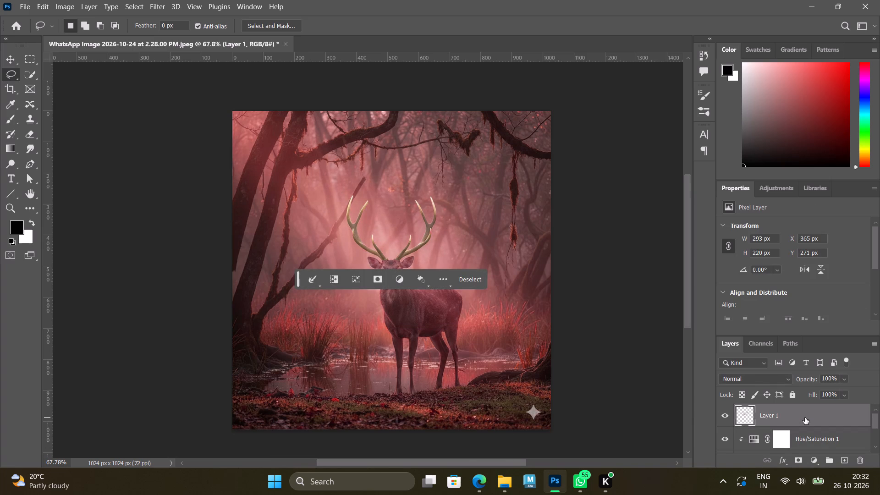
key(ctrl+z)
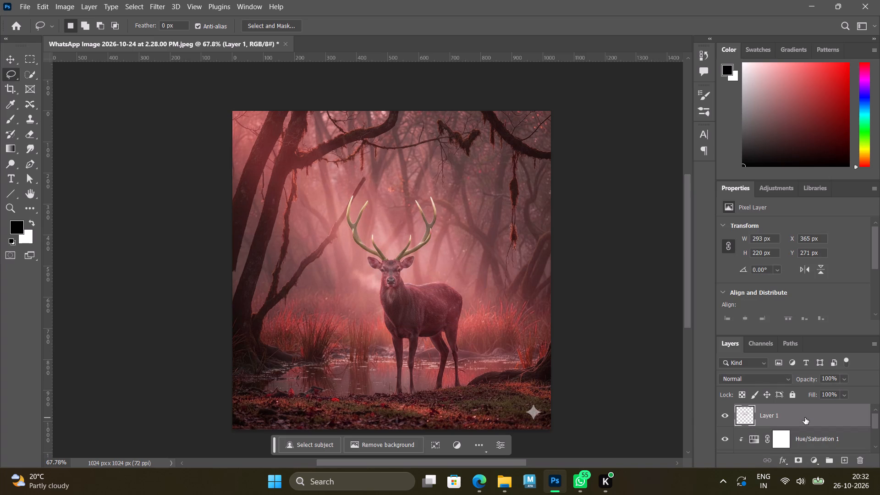
Set the hue of the Hue/Saturation 1 adjustment layer to -34 for a red forest tint.
click(749, 440)
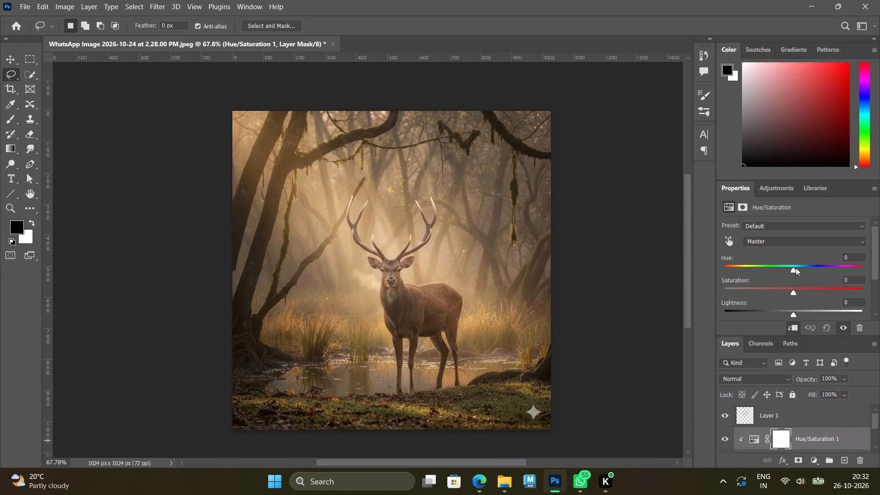
drag(793, 270, 765, 271)
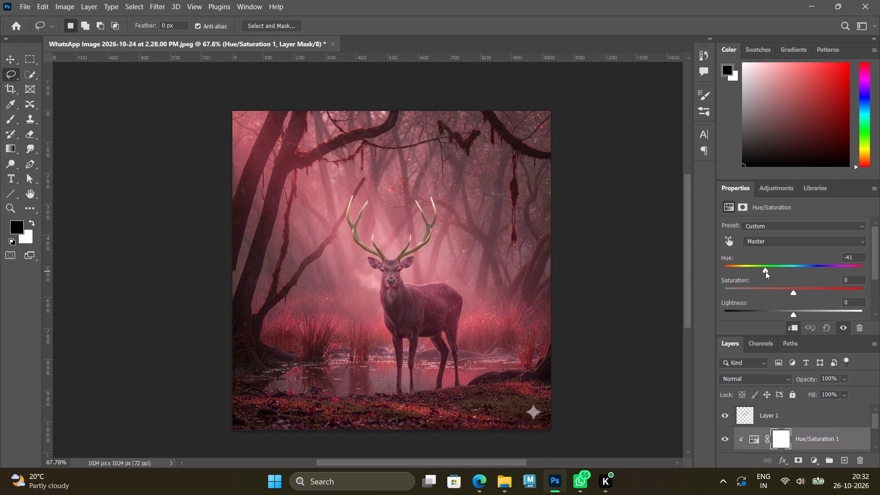
drag(765, 271, 770, 273)
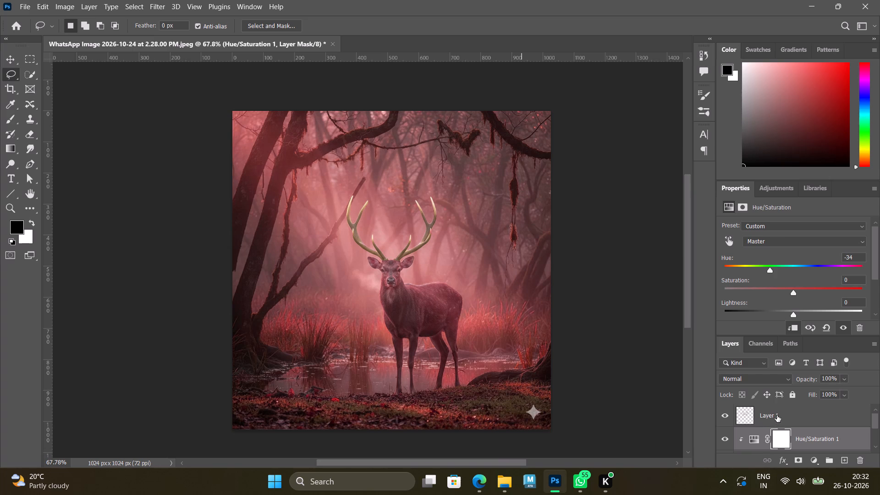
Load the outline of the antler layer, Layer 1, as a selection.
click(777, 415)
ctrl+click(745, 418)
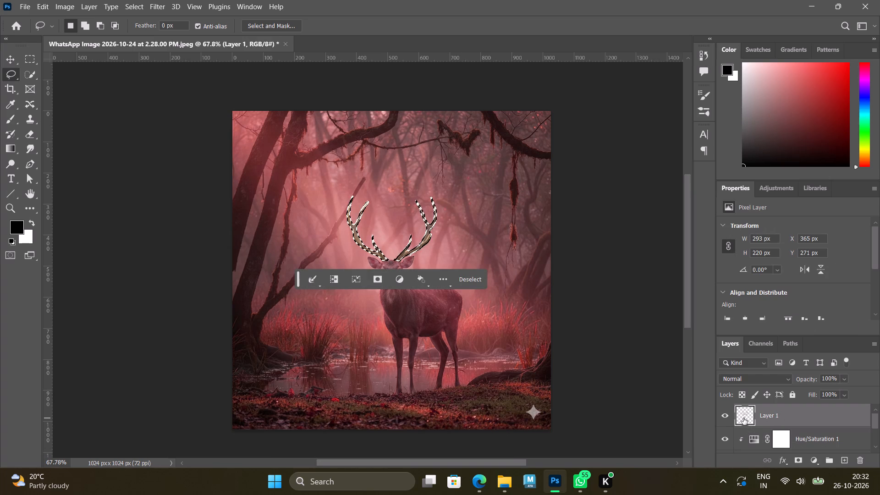
Add an Outer Glow layer style to the antler layer, Layer 1, with its size at 38 px.
double_click(800, 415)
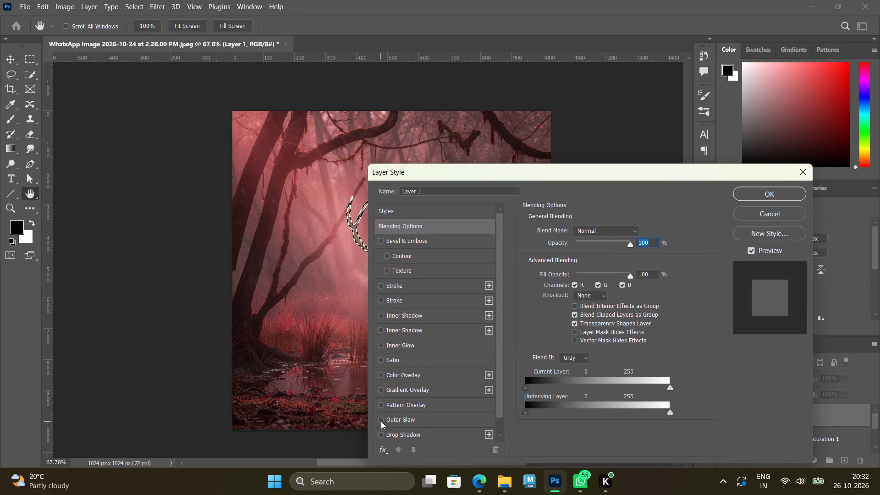
click(379, 419)
drag(555, 176, 635, 191)
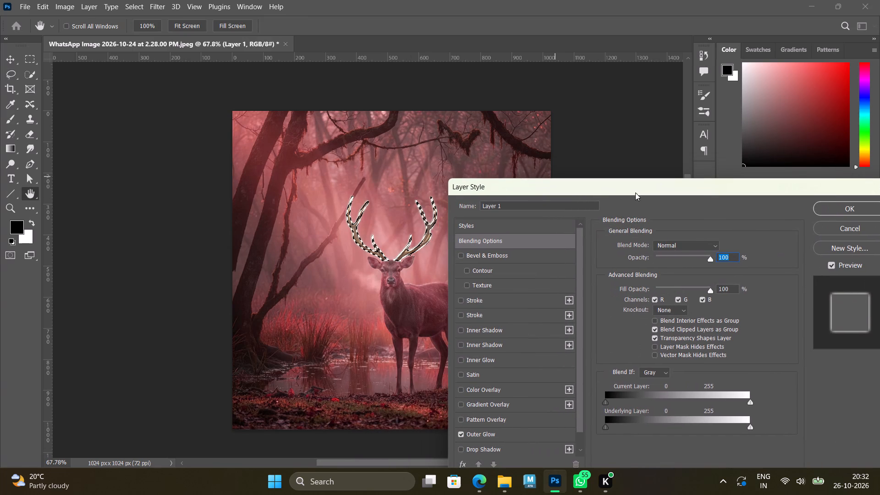
click(519, 433)
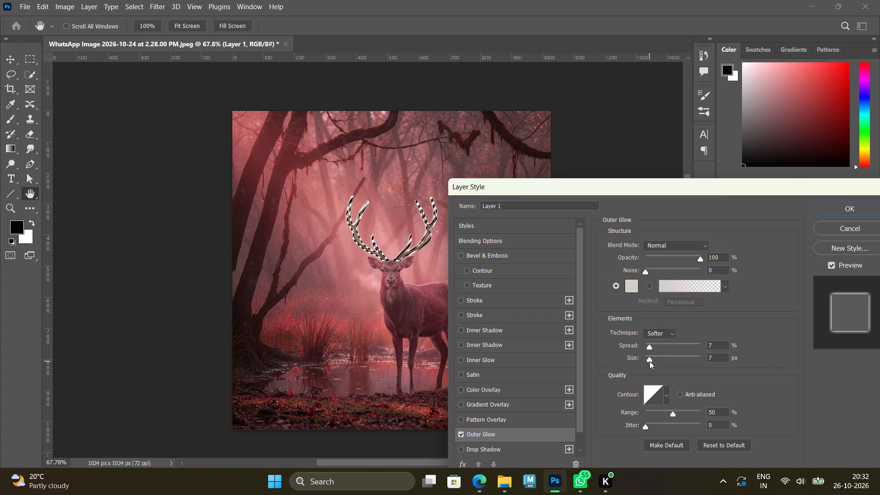
drag(647, 360, 658, 360)
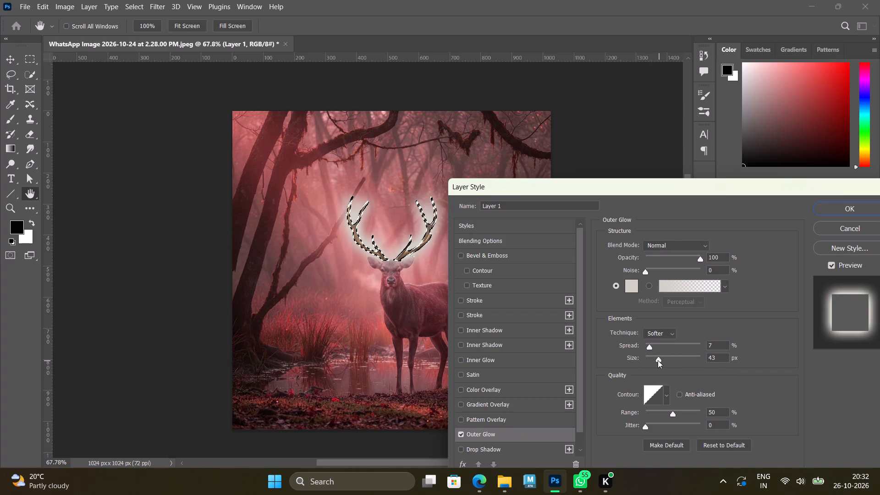
drag(658, 360, 657, 360)
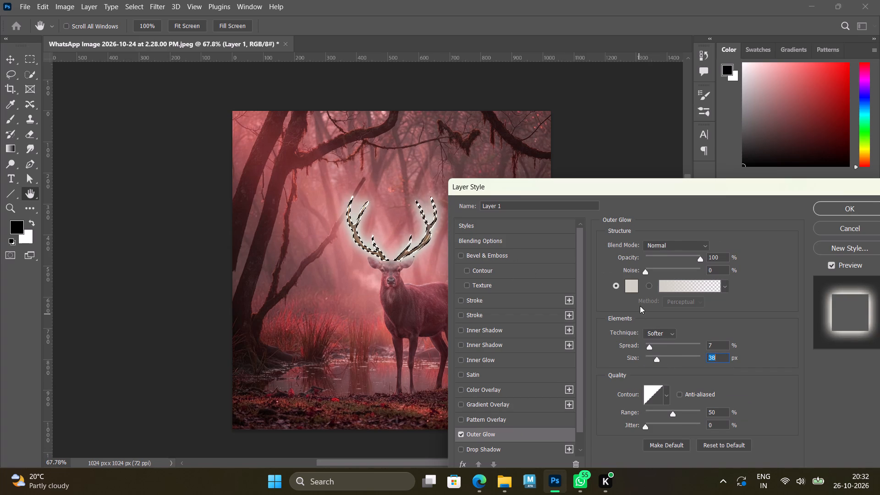
Try several yellow shades for the Outer Glow colour and pick the pale yellow #ecebb6.
click(632, 285)
click(641, 275)
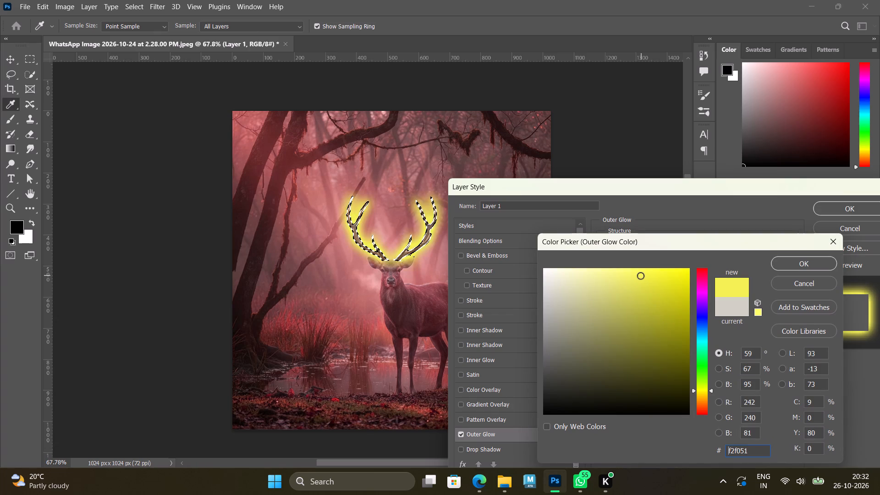
click(596, 279)
click(603, 283)
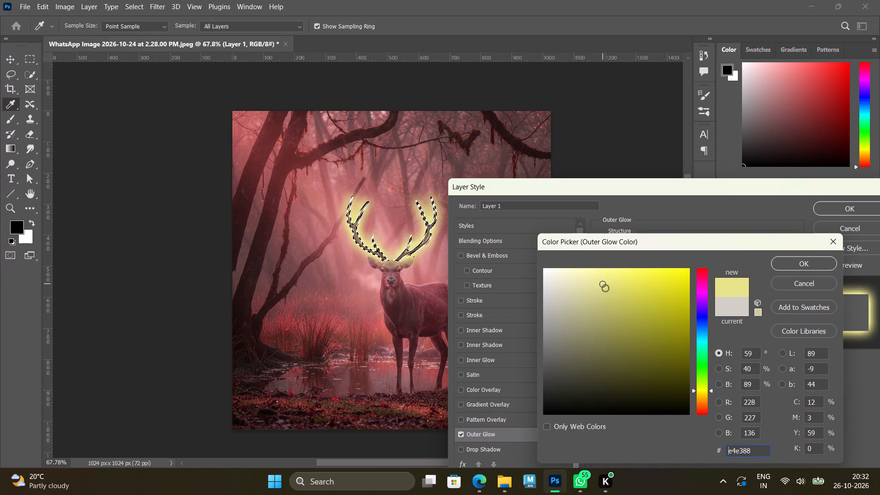
click(591, 276)
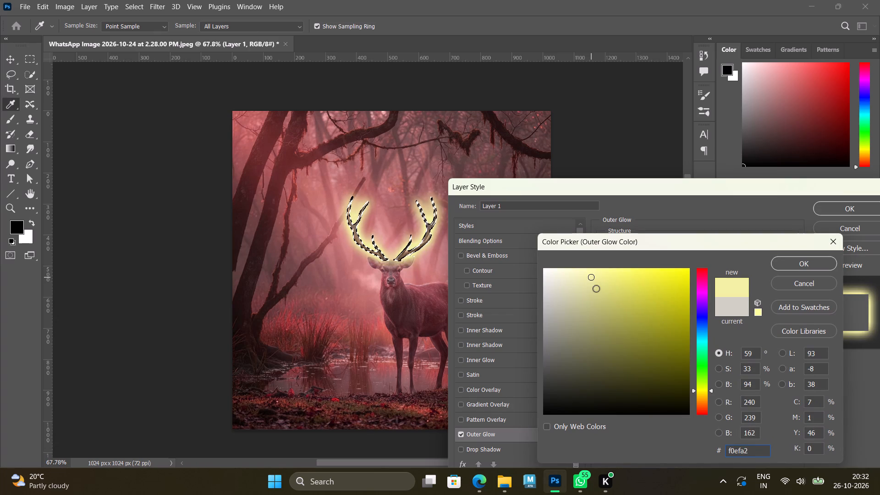
click(596, 290)
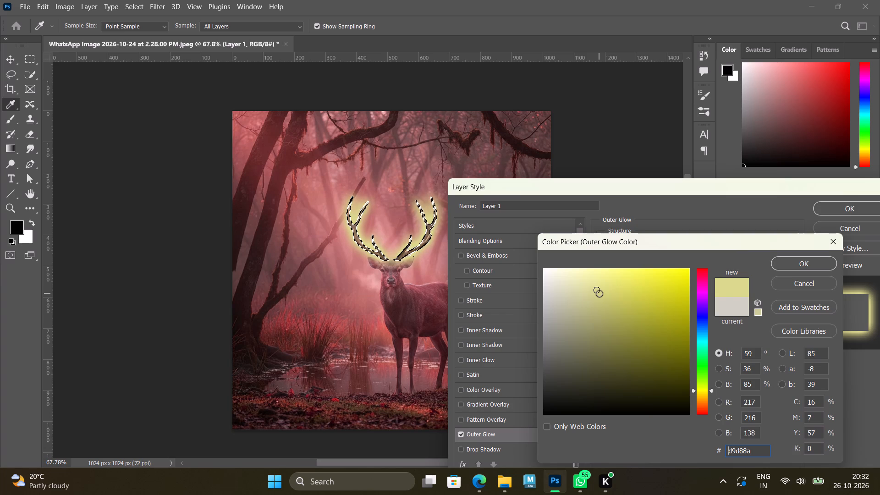
click(588, 278)
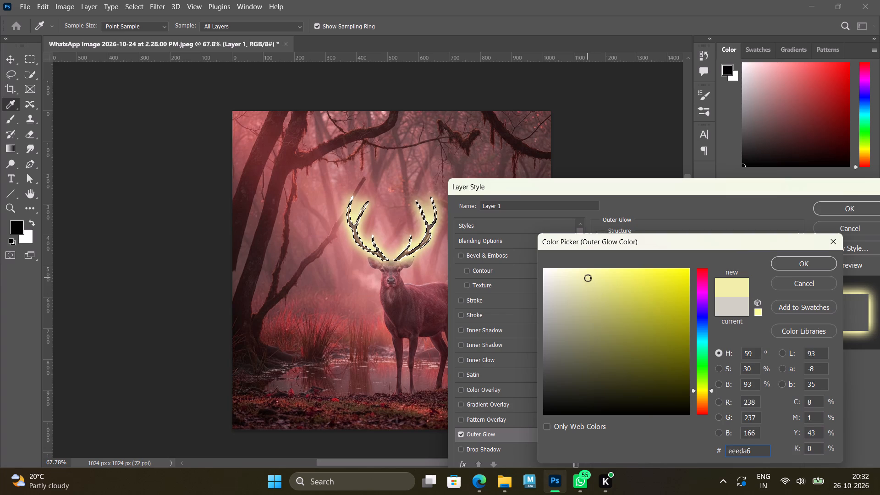
click(584, 274)
click(577, 279)
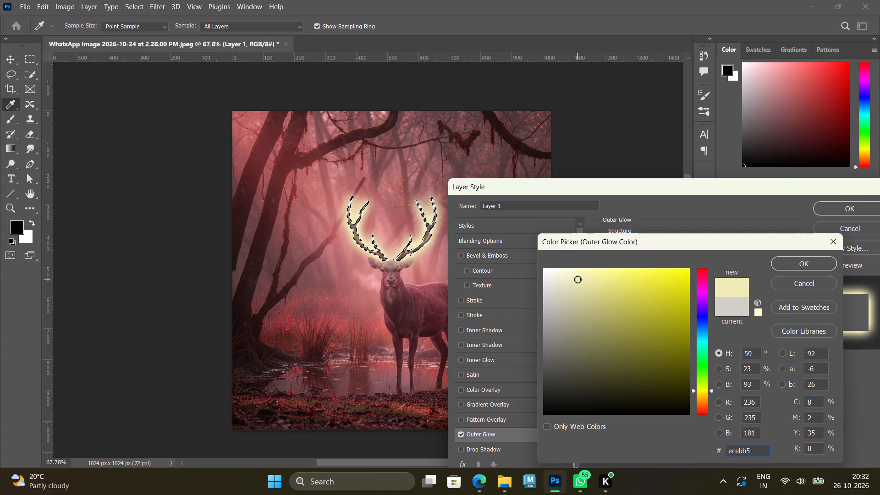
click(577, 279)
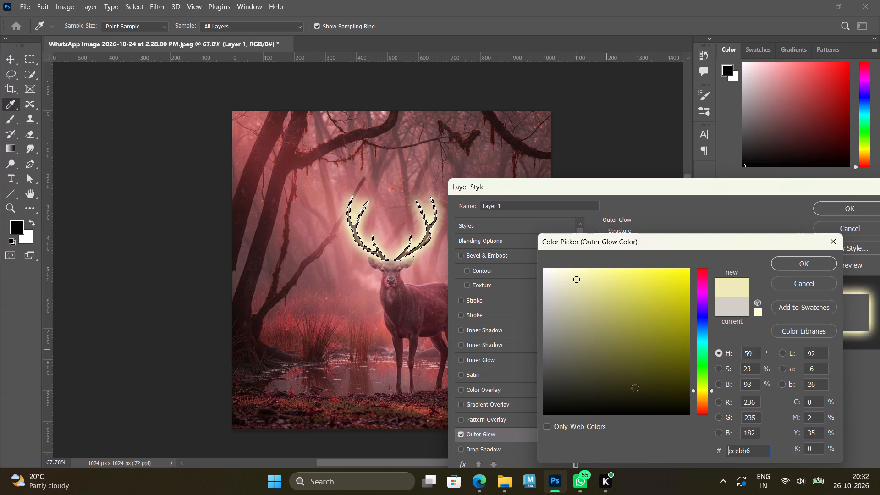
Try other hues for the glow colour, settle on hue 51° (#ece4b6) and accept the colour.
click(703, 400)
click(699, 409)
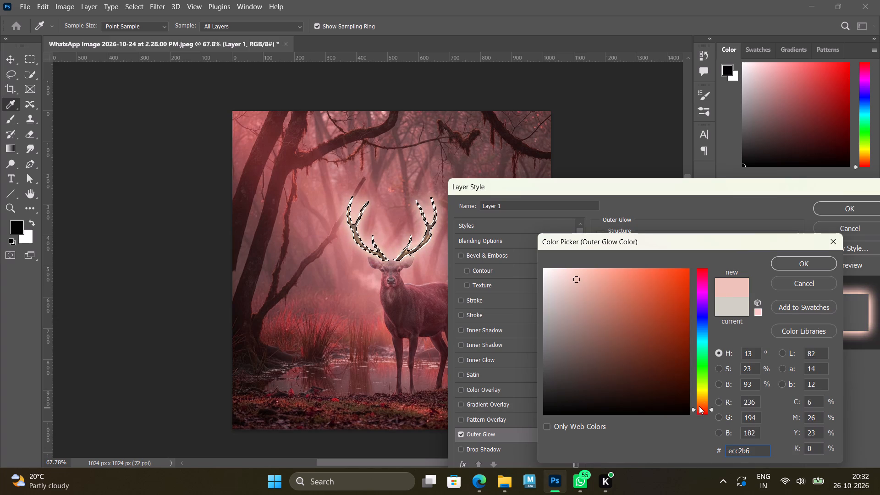
click(702, 395)
click(700, 389)
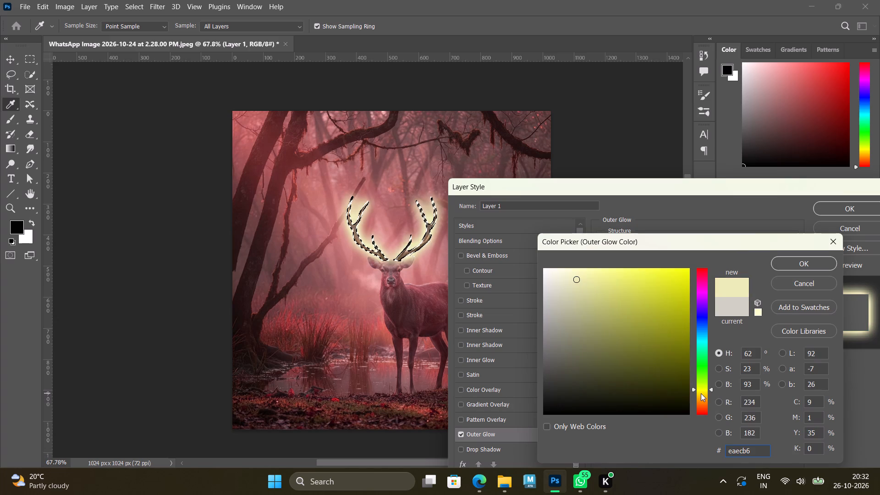
click(698, 385)
drag(697, 374, 696, 369)
drag(694, 356, 693, 352)
click(692, 348)
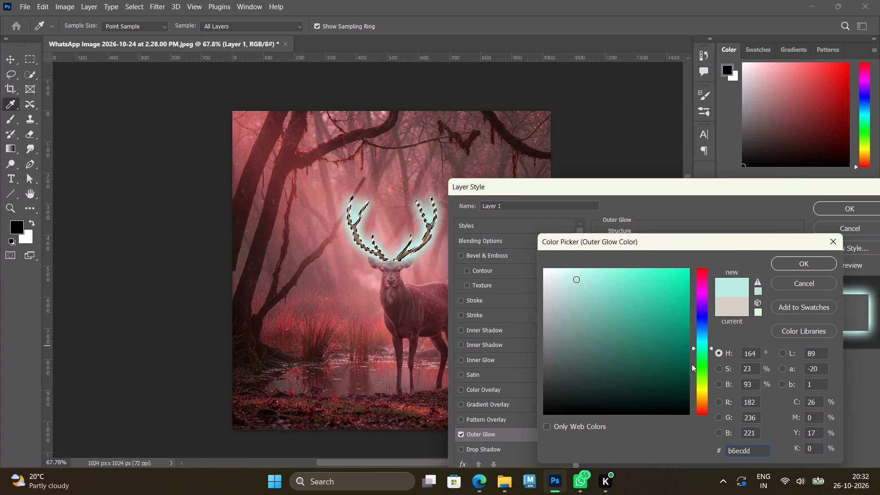
click(700, 389)
click(702, 393)
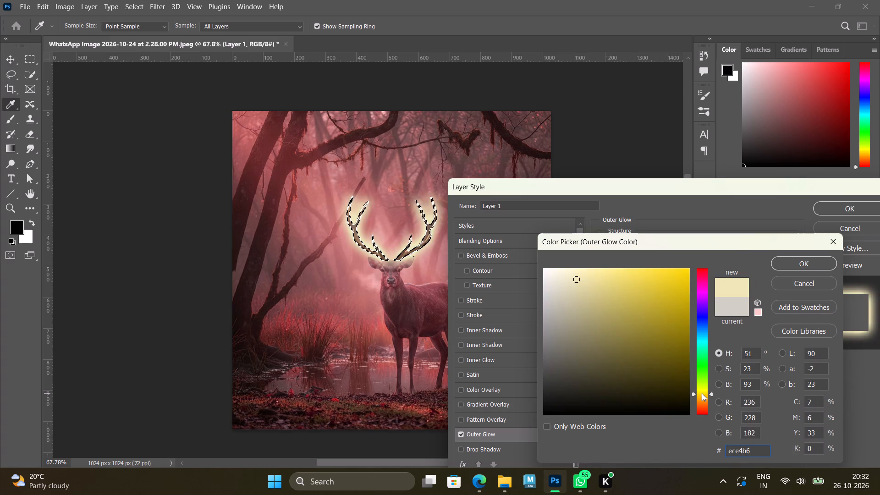
click(803, 265)
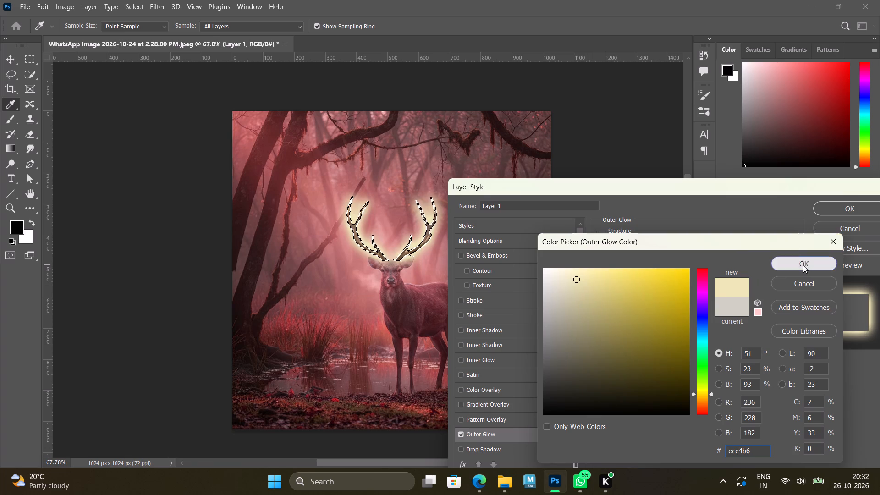
Set the Outer Glow size to 9 px, apply the layer style and clear the antler selection.
drag(655, 358, 651, 358)
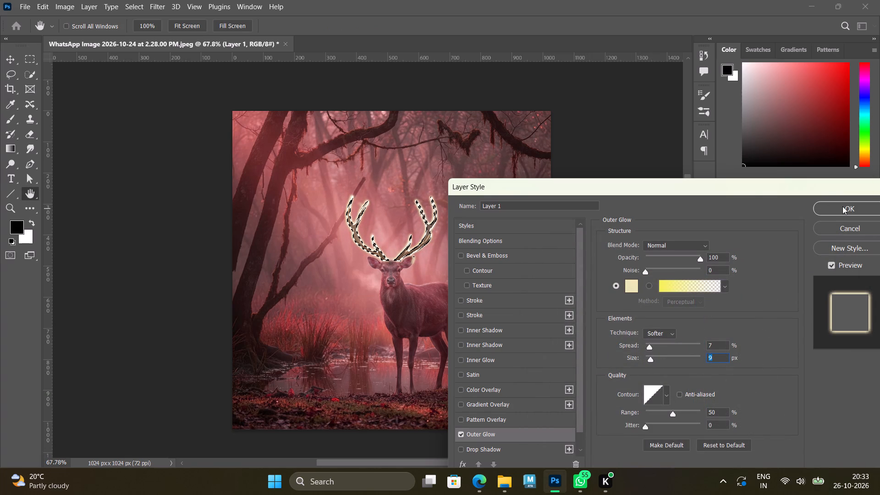
click(842, 206)
key(ctrl+d)
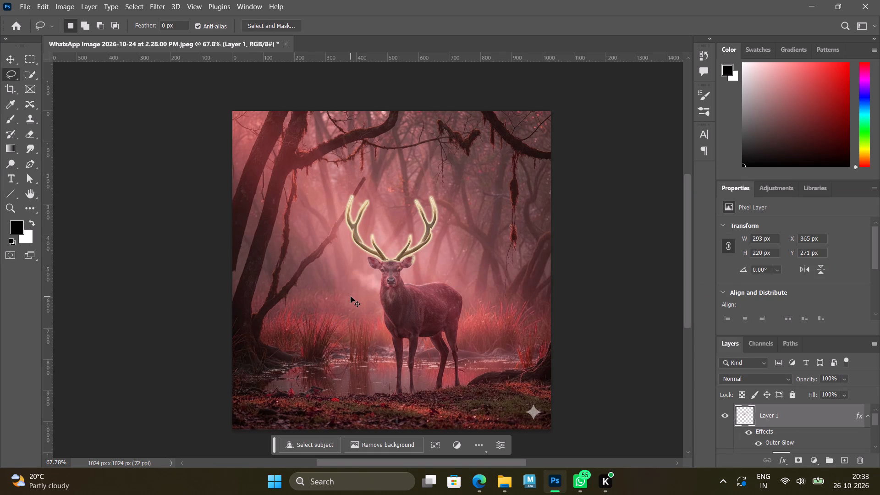
Convert the antler layer, Layer 1, with its glow to a smart object.
click(156, 8)
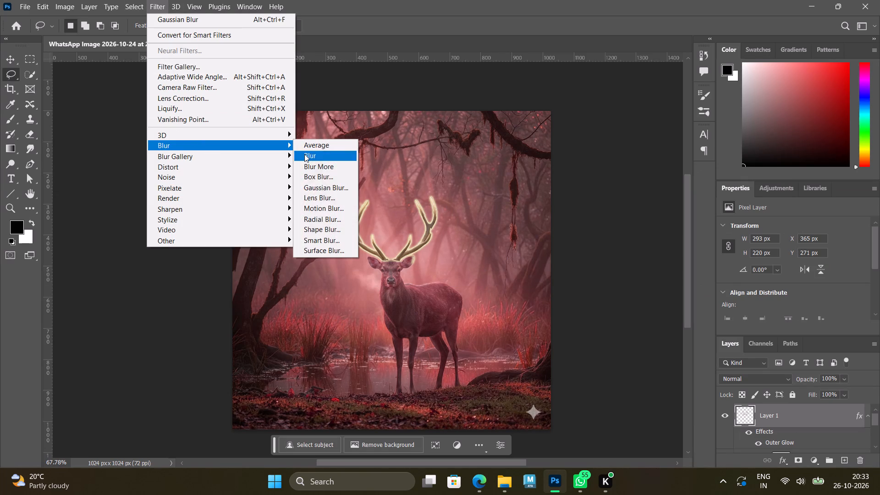
right_click(814, 412)
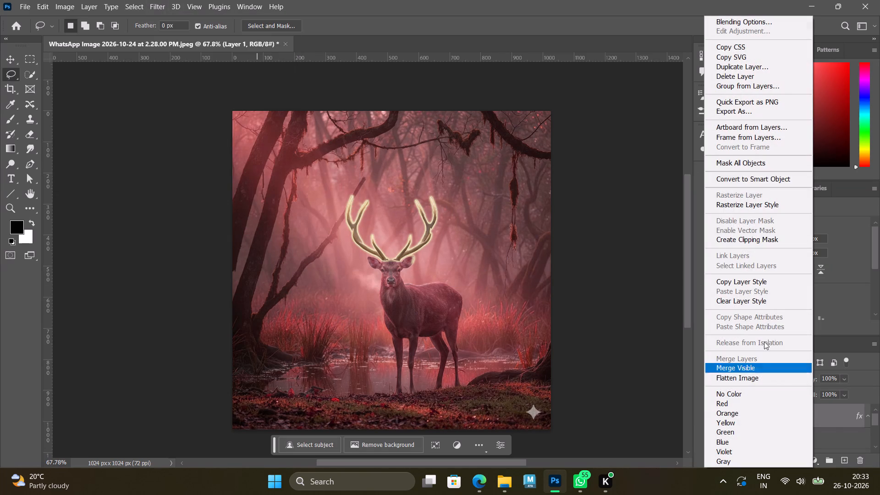
click(754, 181)
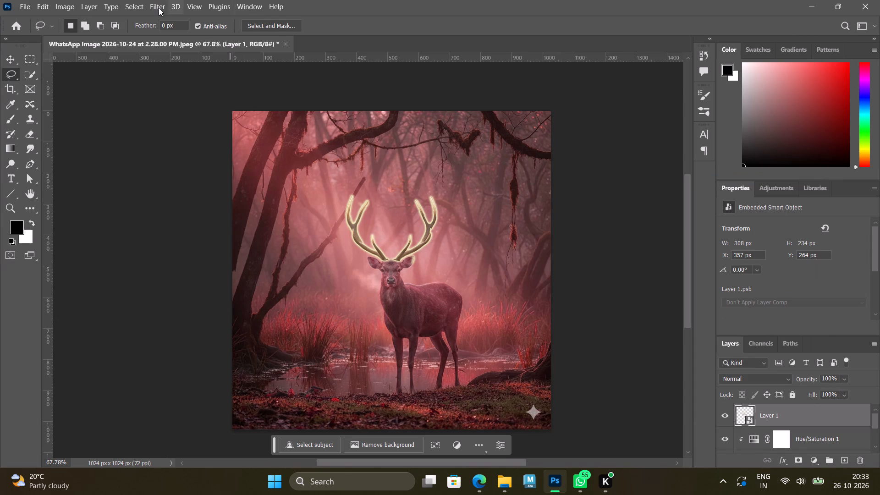
Apply a Gaussian Blur with a 2.0 px radius to the Layer 1 antler smart object.
click(159, 8)
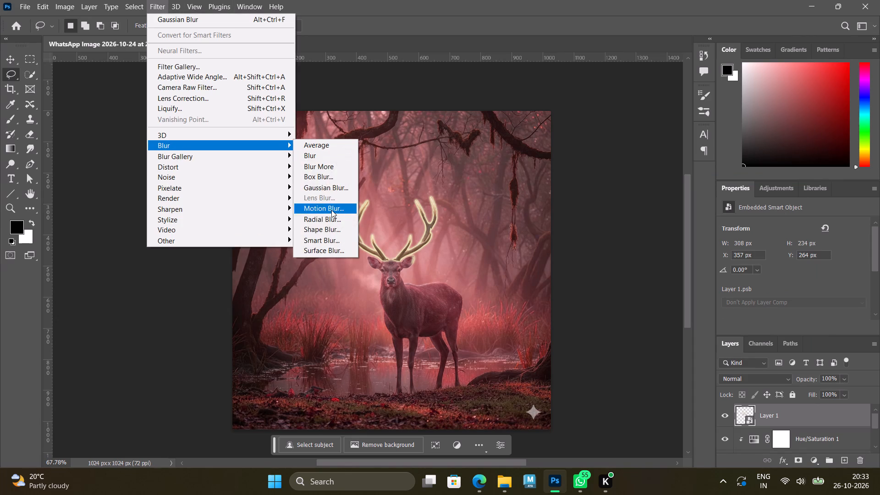
click(336, 185)
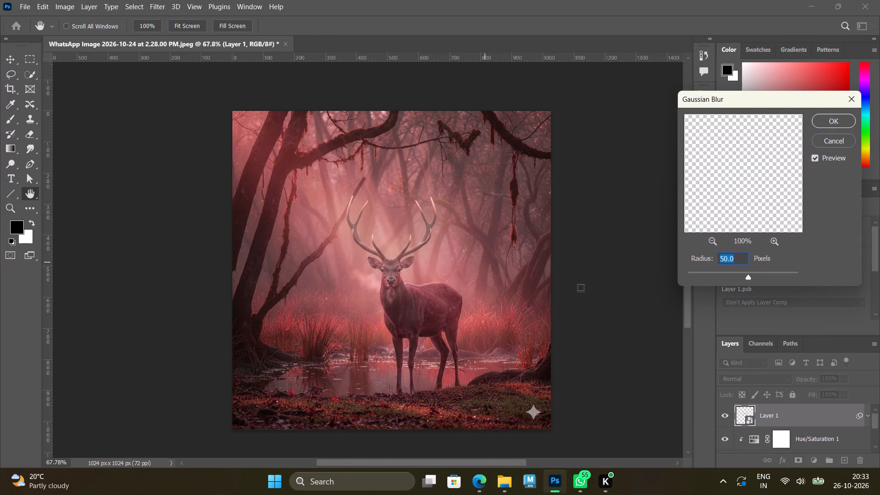
drag(748, 276, 698, 280)
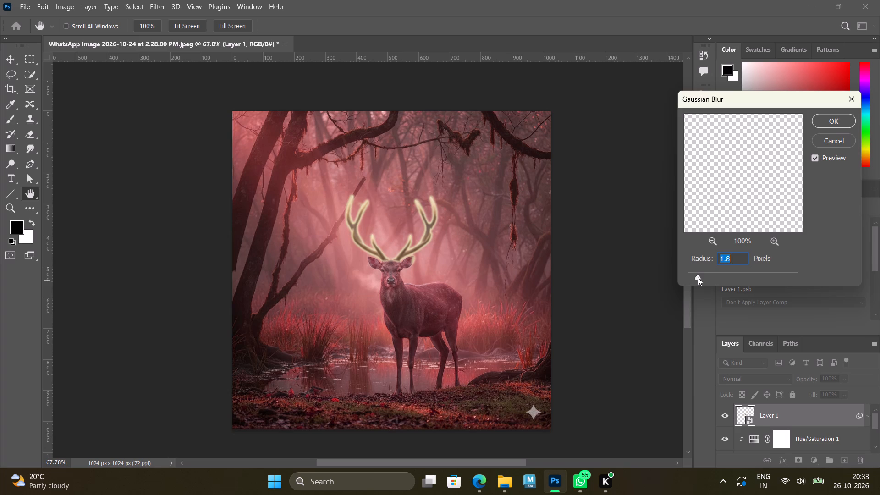
drag(698, 277, 682, 276)
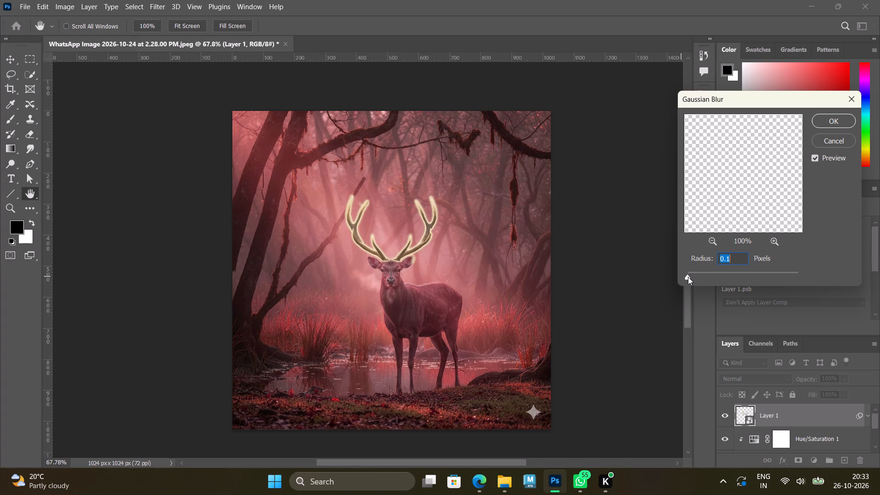
drag(688, 277, 703, 277)
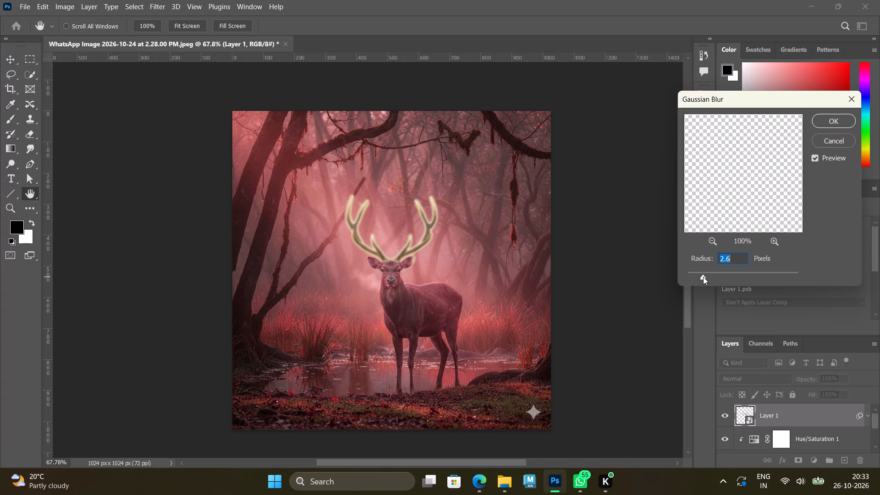
click(703, 276)
click(845, 121)
Create an empty layer group above the blurred antler layer.
click(827, 458)
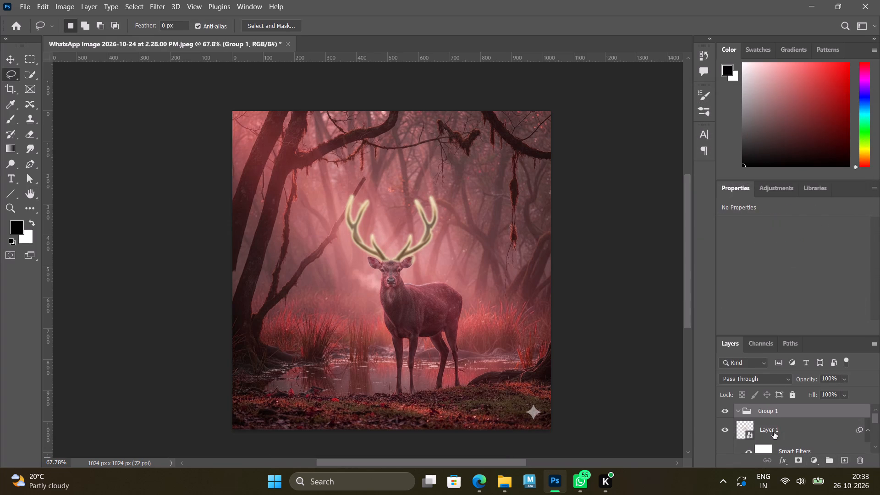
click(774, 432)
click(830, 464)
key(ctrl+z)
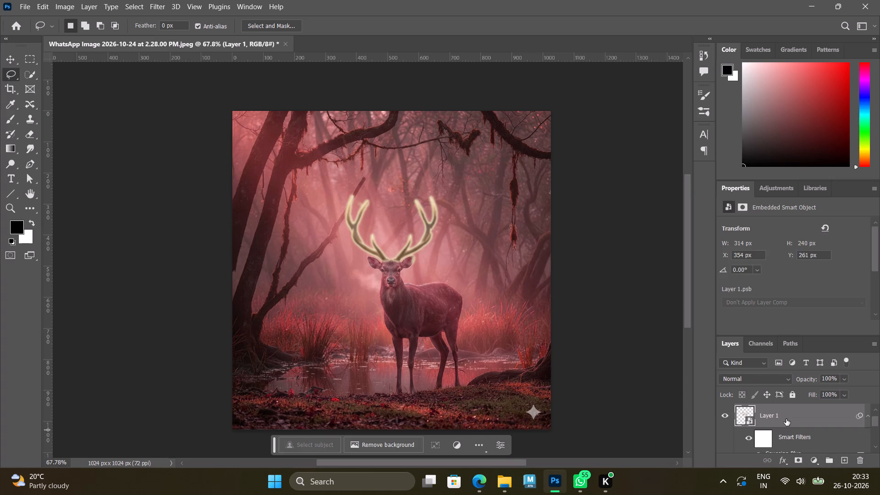
Duplicate the antler smart object Layer 1 and set the copy's Gaussian Blur radius to 20 px.
click(786, 419)
key(ctrl+j)
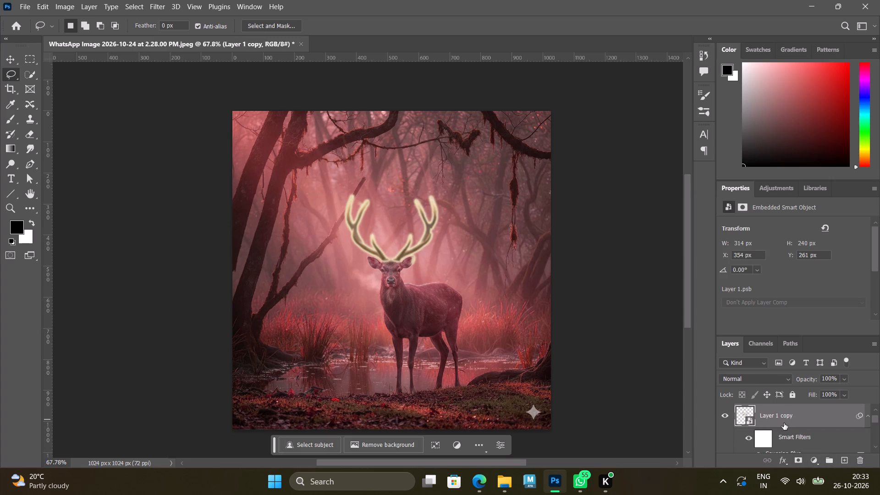
scroll(784, 423, down, 1)
double_click(782, 437)
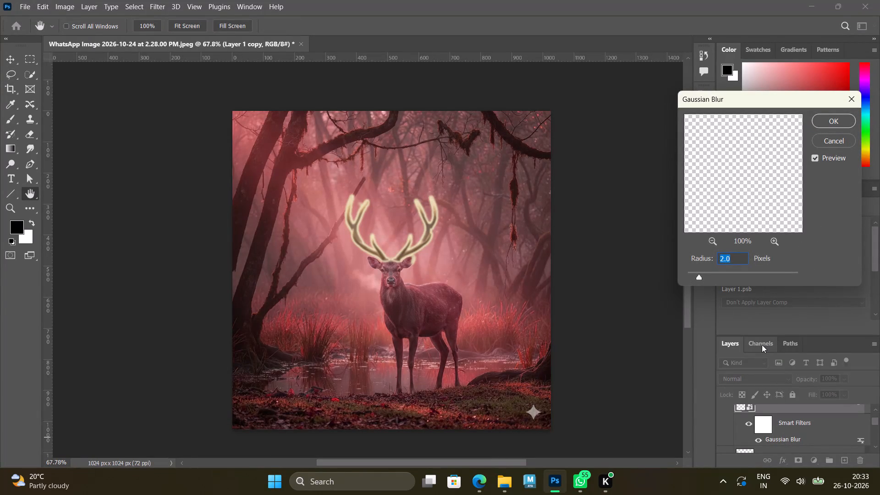
text(20)
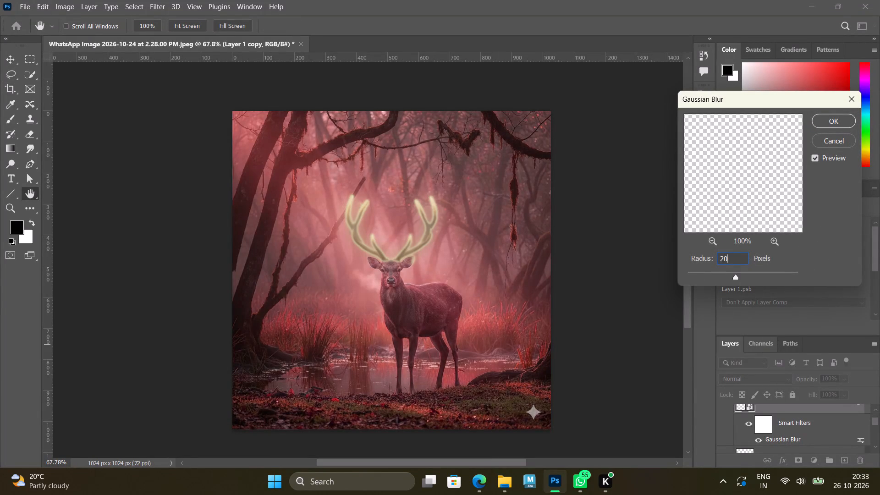
key(Return)
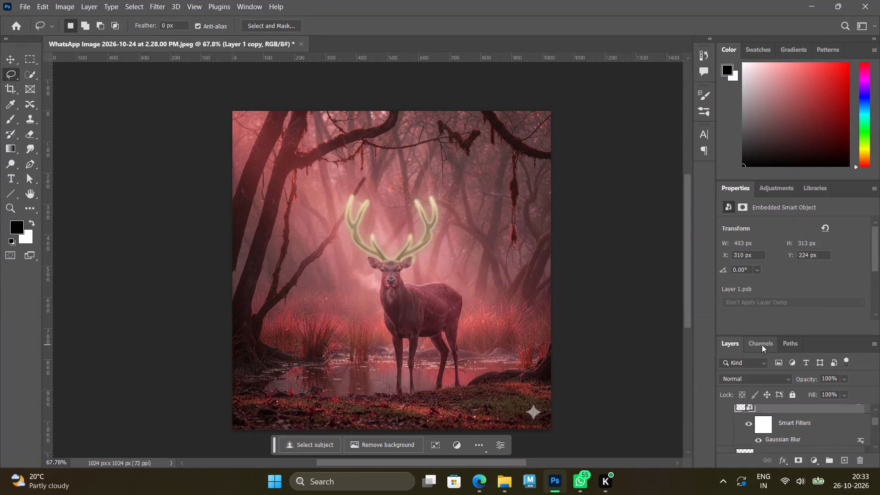
Duplicate the 20 px antler glow layer and set the new copy's Gaussian Blur radius to 50 px.
key(ctrl+j)
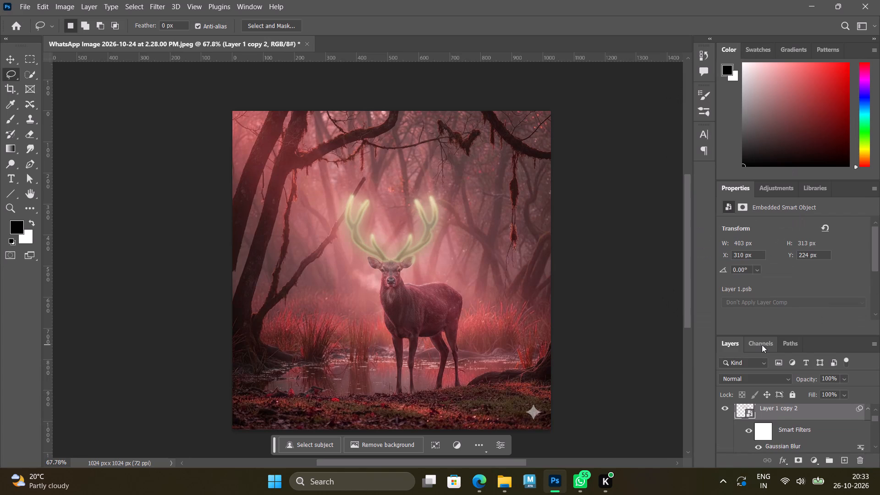
scroll(790, 429, up, 1)
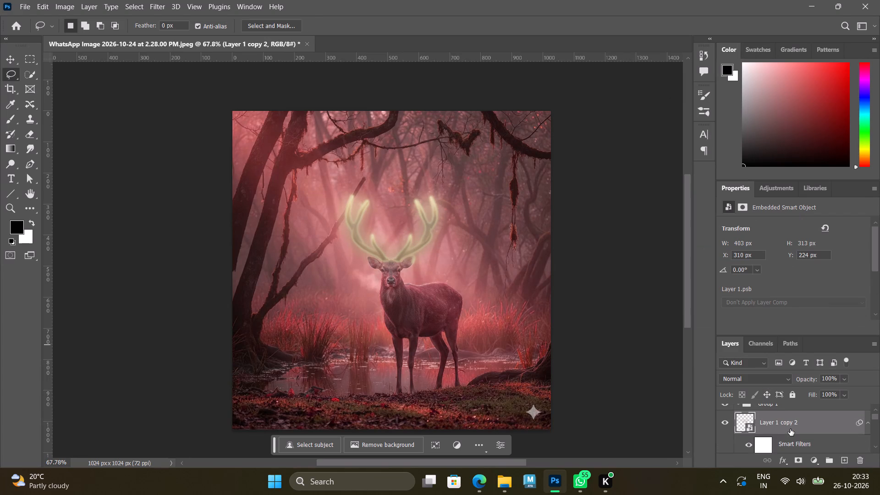
scroll(788, 435, down, 1)
double_click(788, 444)
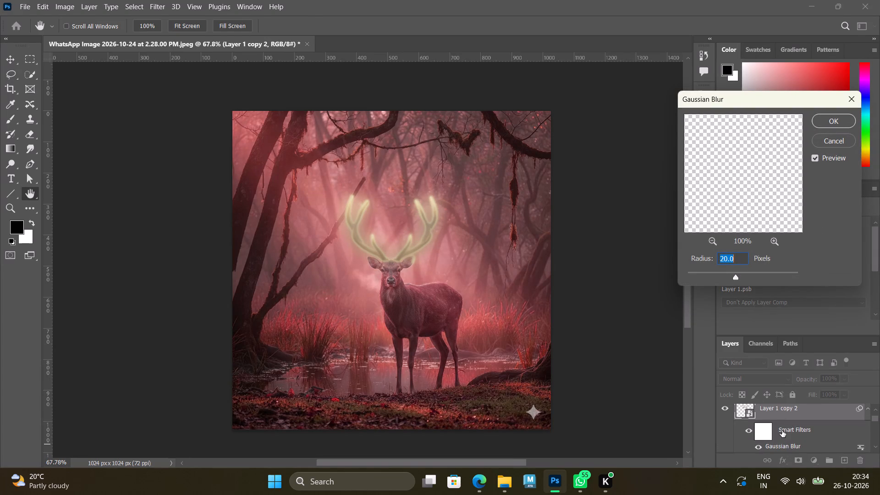
text(50)
key(Return)
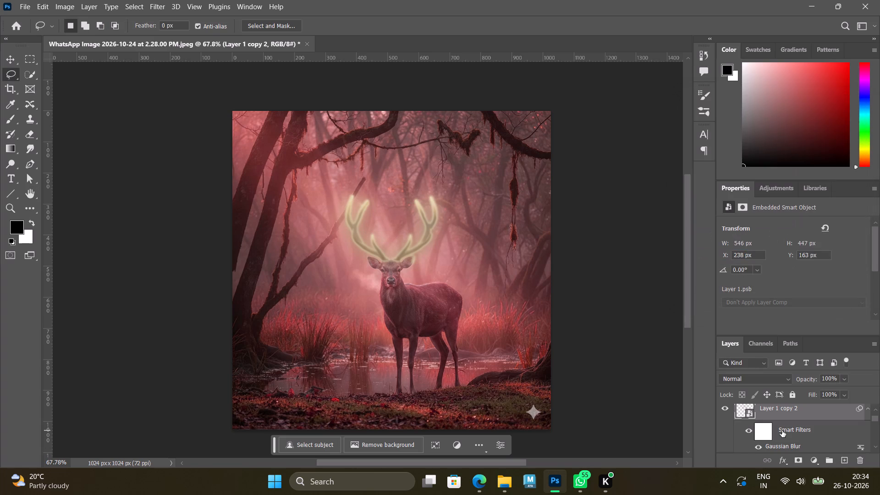
Duplicate the 50 px antler glow layer and set the new copy's Gaussian Blur radius to 100 px.
key(ctrl+j)
double_click(782, 445)
text(100)
key(Return)
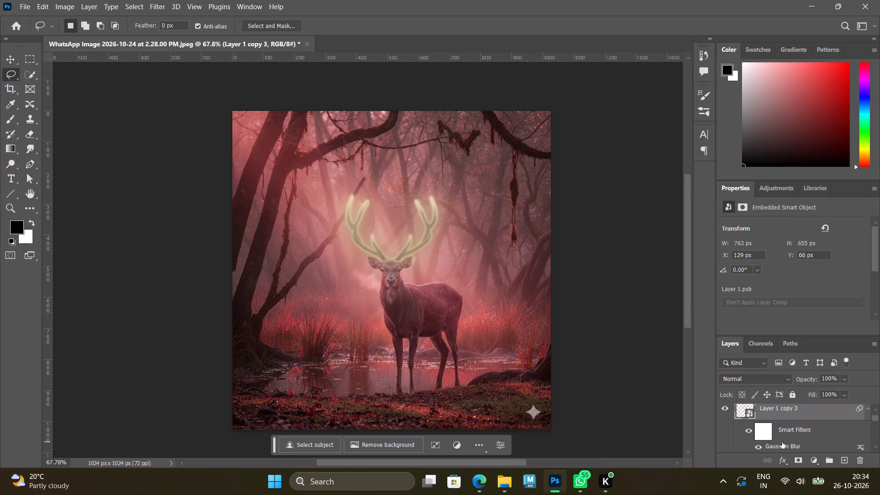
Duplicate the 100 px antler glow layer and set the new copy's Gaussian Blur radius to 200 px.
key(ctrl+j)
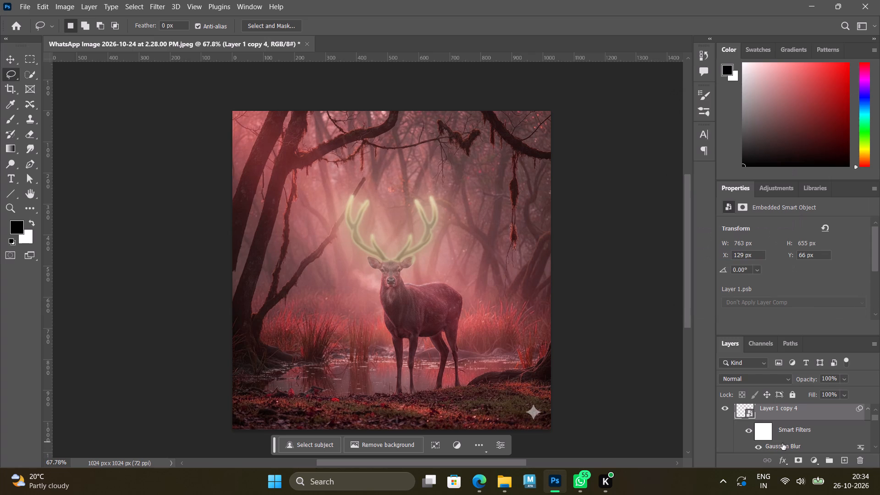
double_click(786, 445)
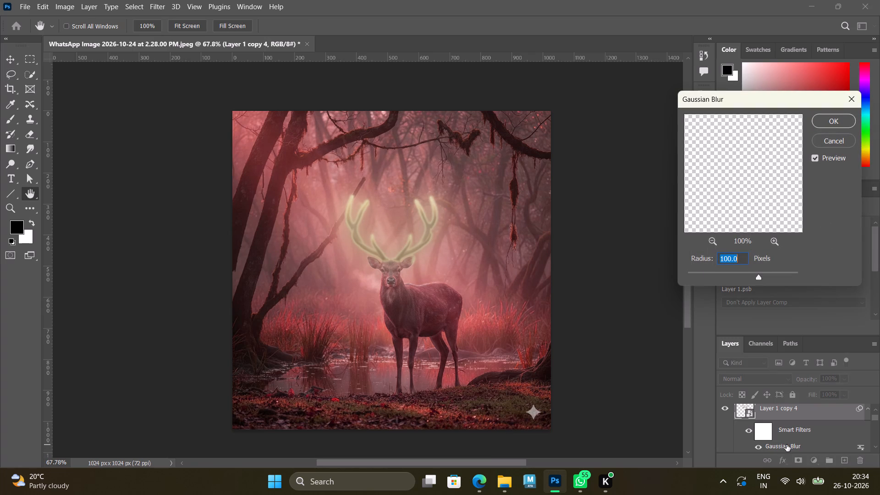
text(200)
key(Return)
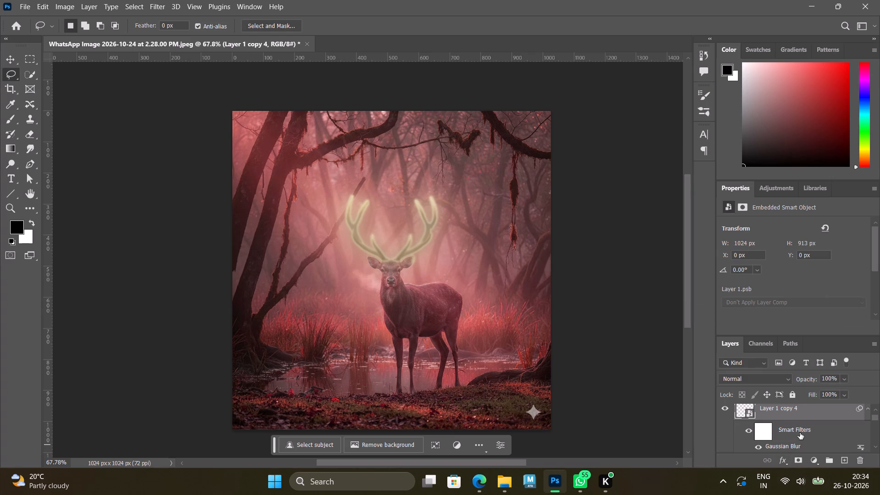
Examine the layer stack and compare the image with Layer 1 copy, copy 2 and copy 3 each hidden and shown.
scroll(800, 432, down, 2)
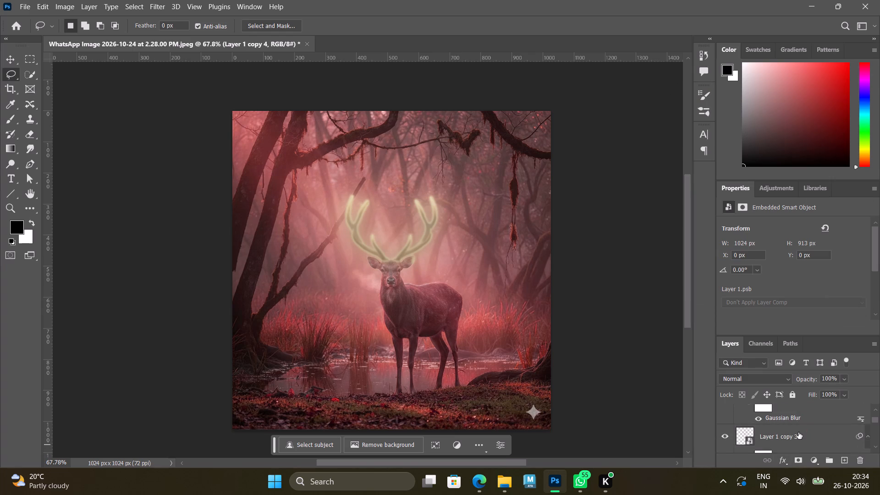
scroll(799, 429, down, 7)
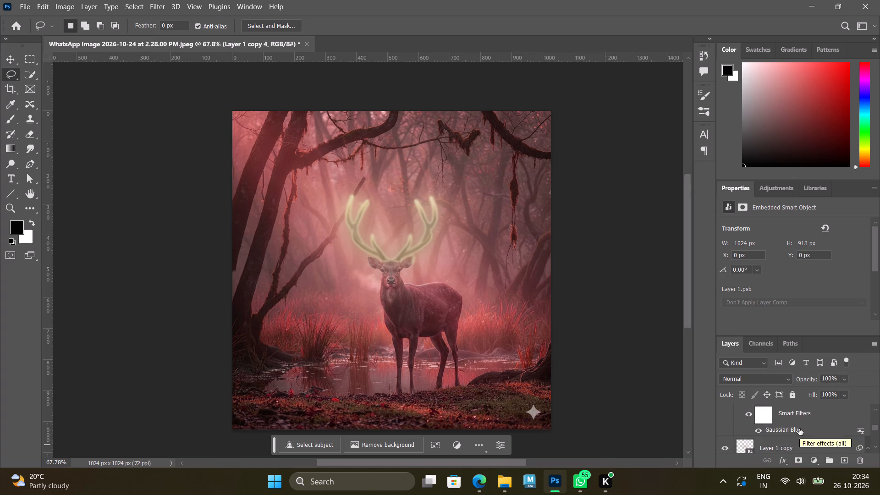
scroll(799, 429, down, 10)
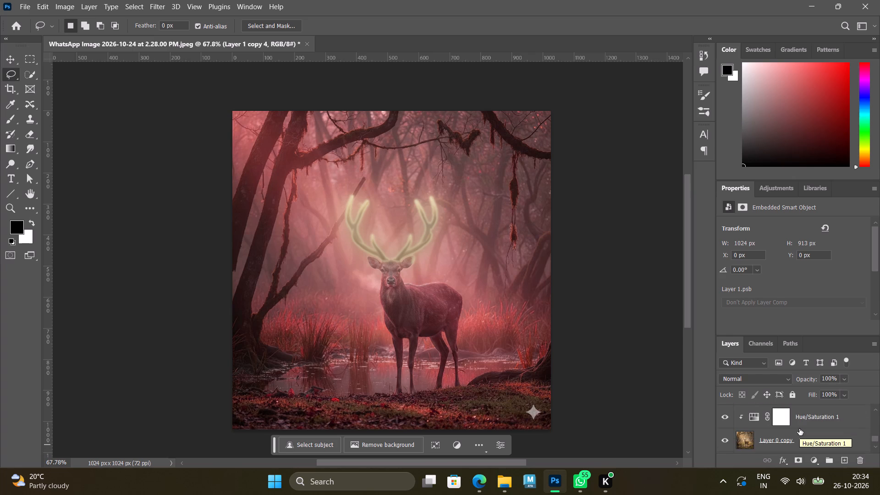
scroll(799, 429, up, 7)
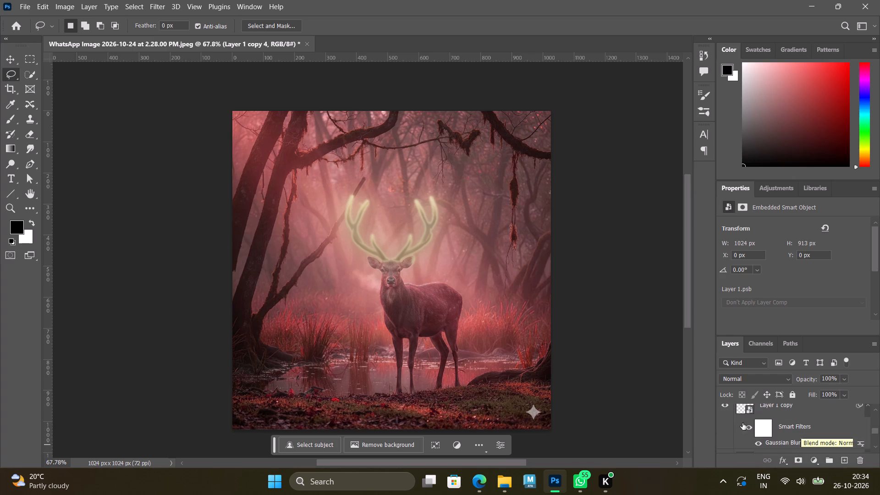
click(726, 405)
click(726, 405)
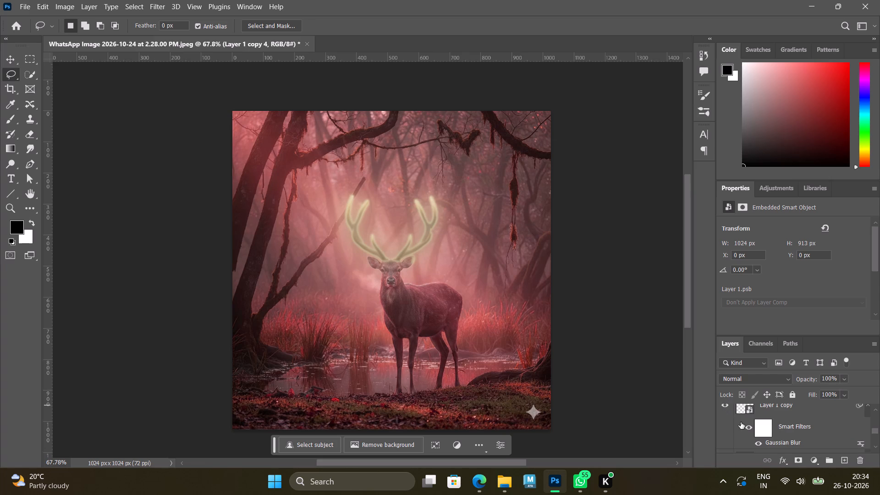
scroll(741, 422, up, 4)
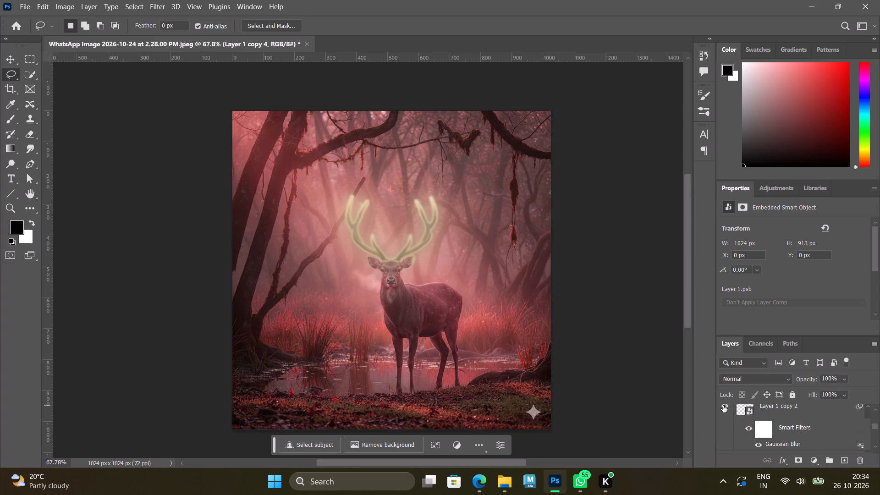
click(723, 406)
click(723, 406)
scroll(742, 416, up, 4)
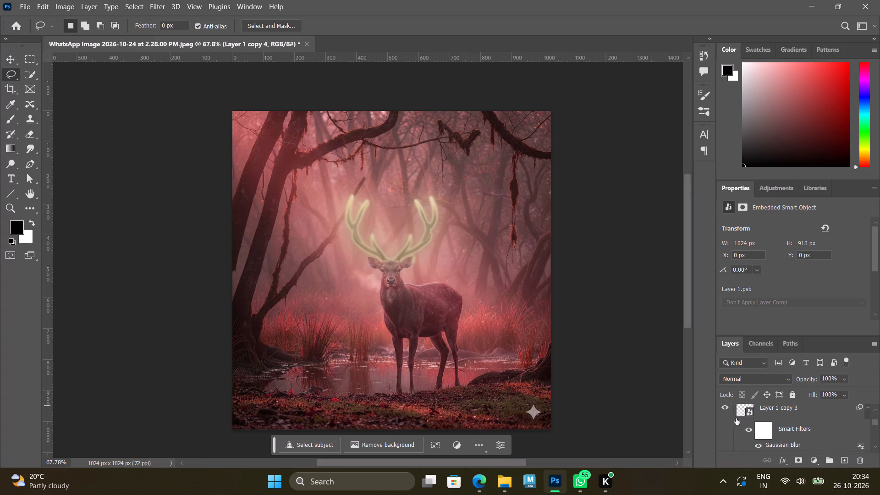
click(725, 405)
click(725, 405)
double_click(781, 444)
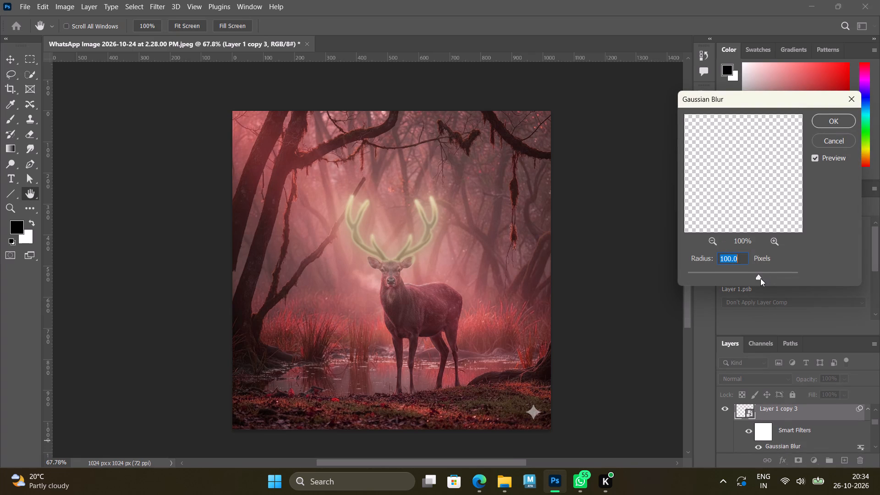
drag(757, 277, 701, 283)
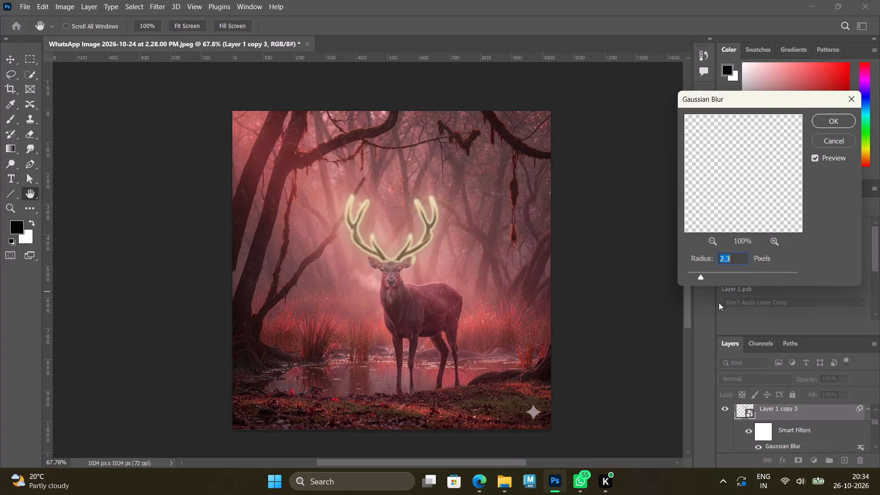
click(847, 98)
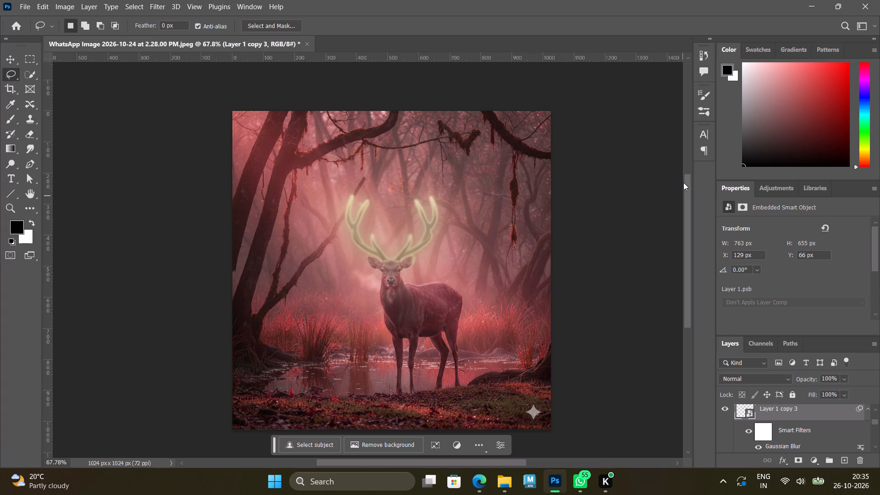
Set the blend mode of the 100 px antler glow layer, Layer 1 copy 3, to Screen.
click(776, 374)
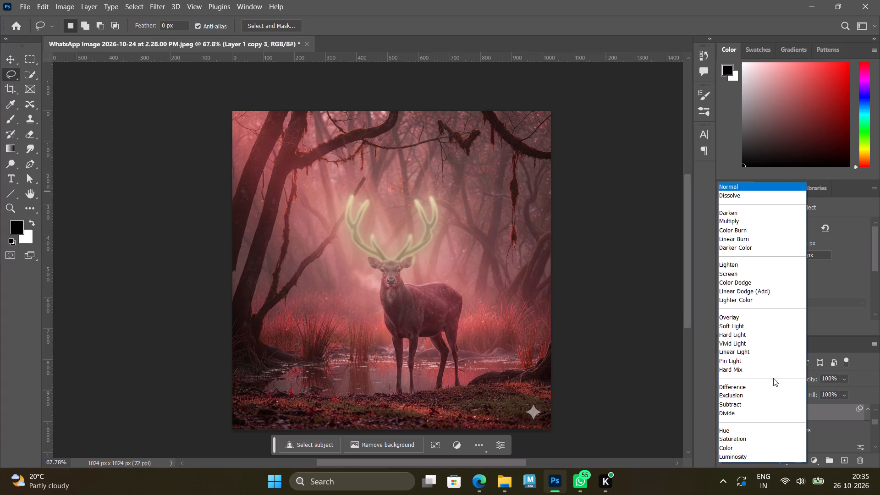
click(738, 273)
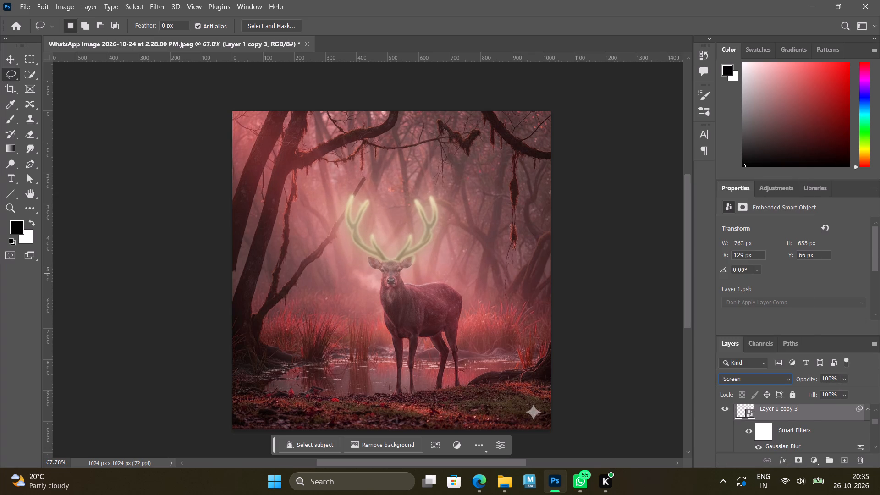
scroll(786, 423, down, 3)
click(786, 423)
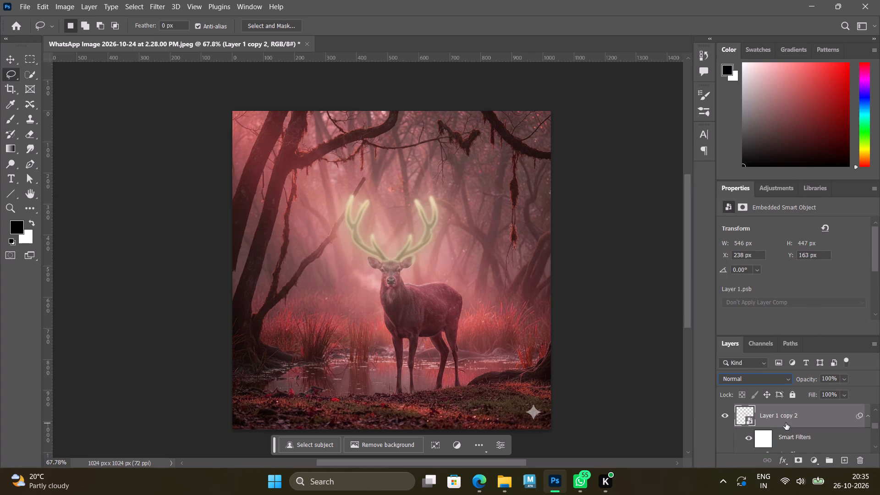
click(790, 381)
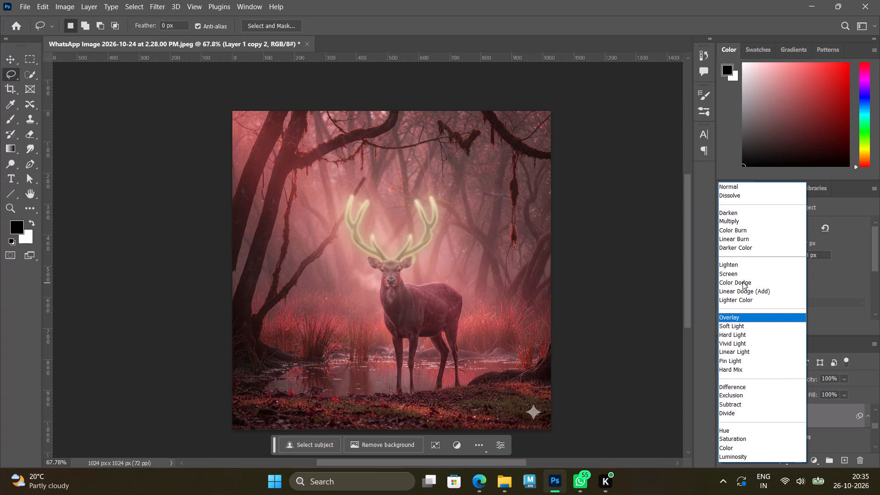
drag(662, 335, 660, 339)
Examine the layer stack from Group 1 down to the base photo layers and select Layer 0 copy.
scroll(779, 427, up, 15)
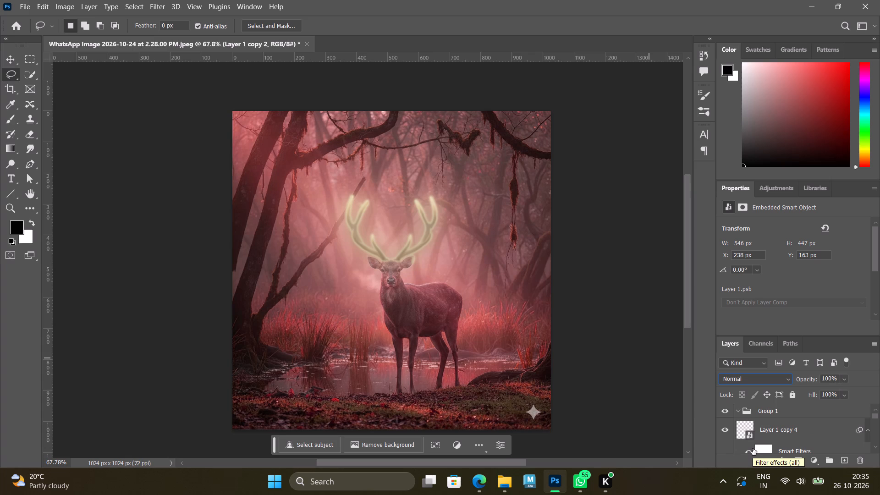
scroll(775, 417, down, 11)
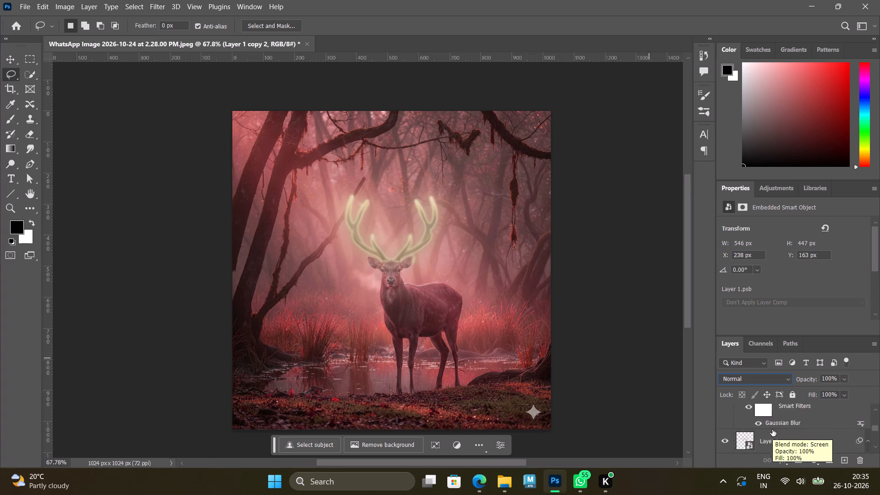
scroll(772, 429, down, 12)
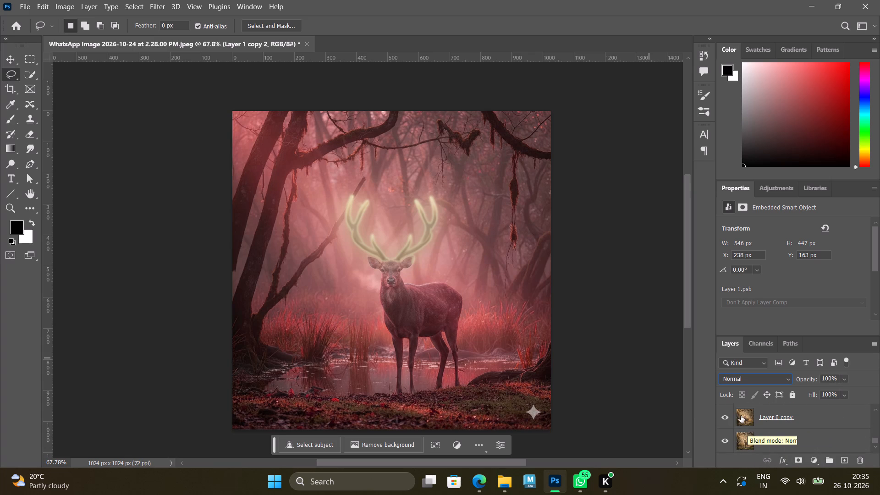
click(741, 416)
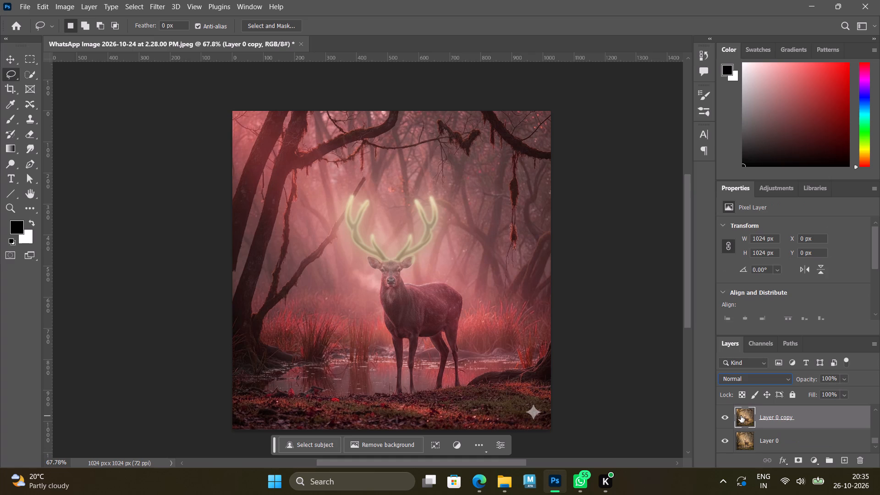
scroll(428, 339, down, 5)
scroll(427, 341, up, 1)
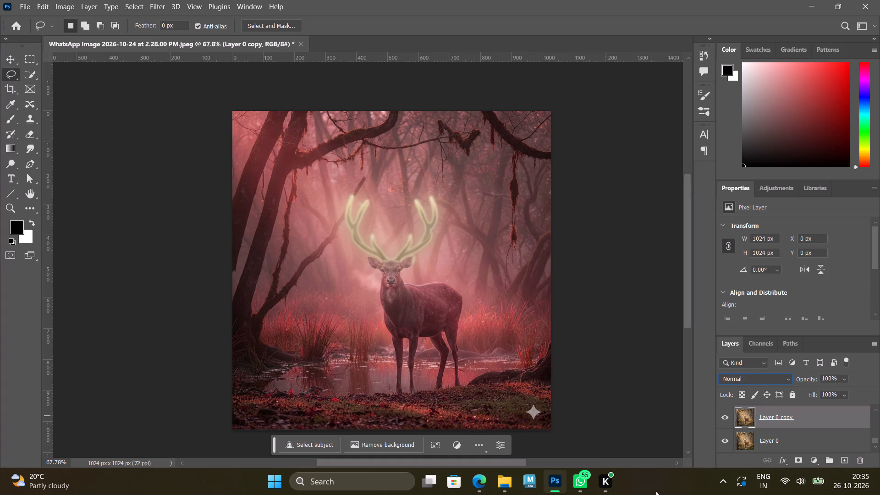
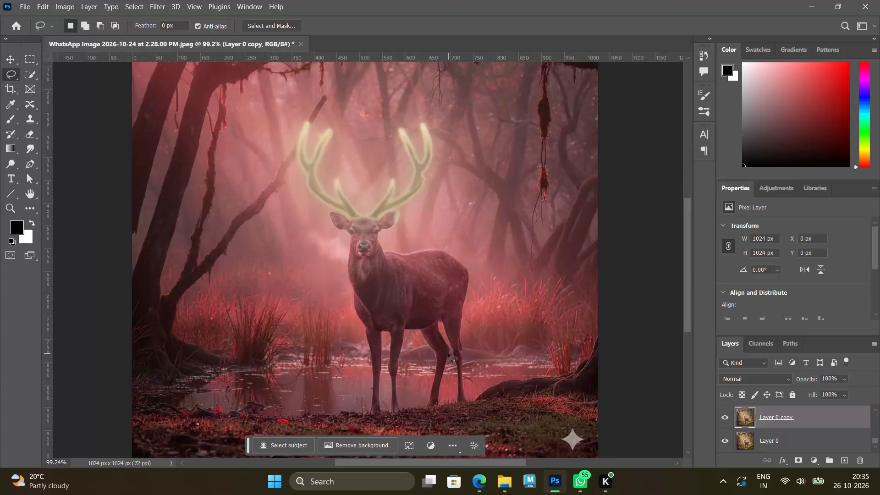
Examine the glowing antlers and the whole deer at different zooms, and review the layer stack up to Group 1.
scroll(448, 354, down, 1)
key(space)
key(space)
key(space)
key(space)
key(space)
key(space)
key(space)
key(space)
key(space)
key(space)
key(space)
key(space)
key(space)
key(space)
key(space)
key(space)
key(space)
key(space)
drag(411, 276, 386, 362)
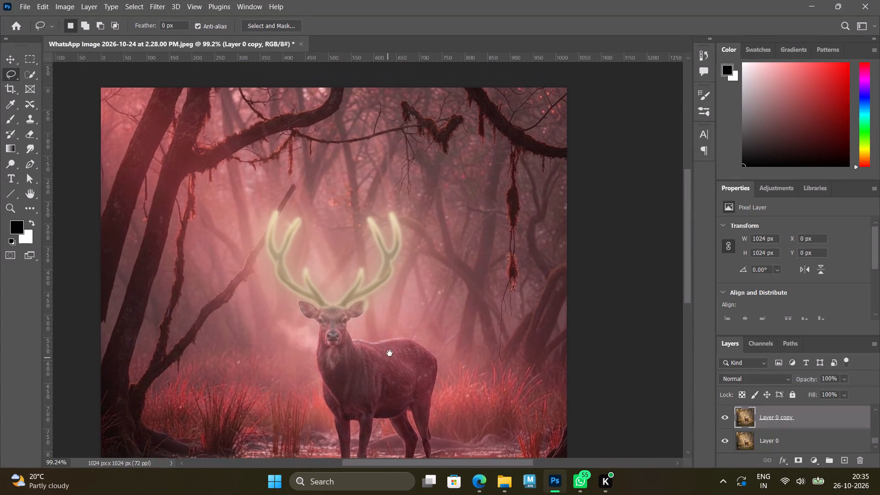
scroll(397, 336, down, 4)
key(space)
key(space)
key(space)
drag(384, 348, 407, 288)
scroll(406, 296, up, 6)
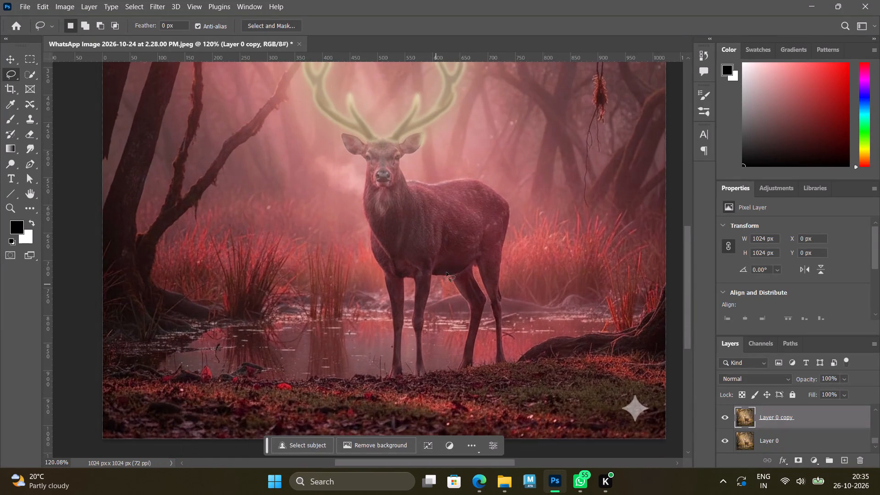
key(space)
key(space)
key(space)
key(space)
key(space)
key(space)
key(space)
key(space)
key(space)
key(space)
key(space)
key(space)
key(space)
key(space)
key(space)
key(space)
key(space)
key(space)
key(space)
key(space)
drag(451, 254, 404, 324)
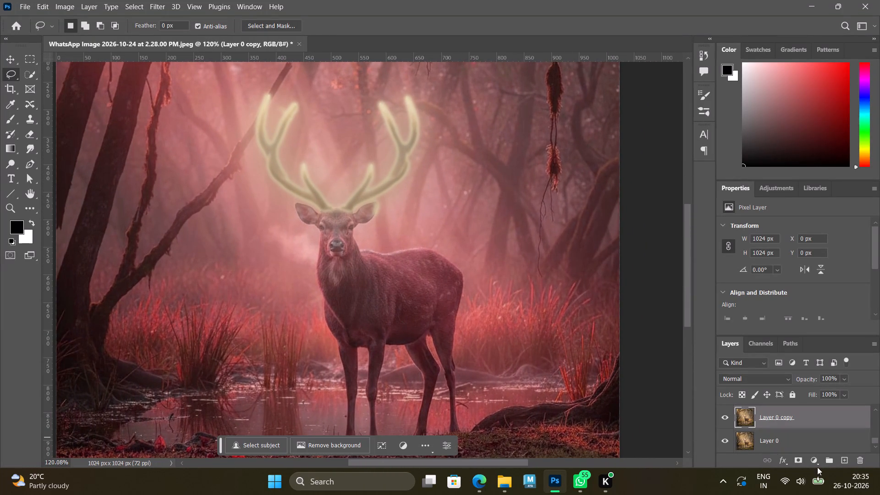
scroll(770, 425, up, 16)
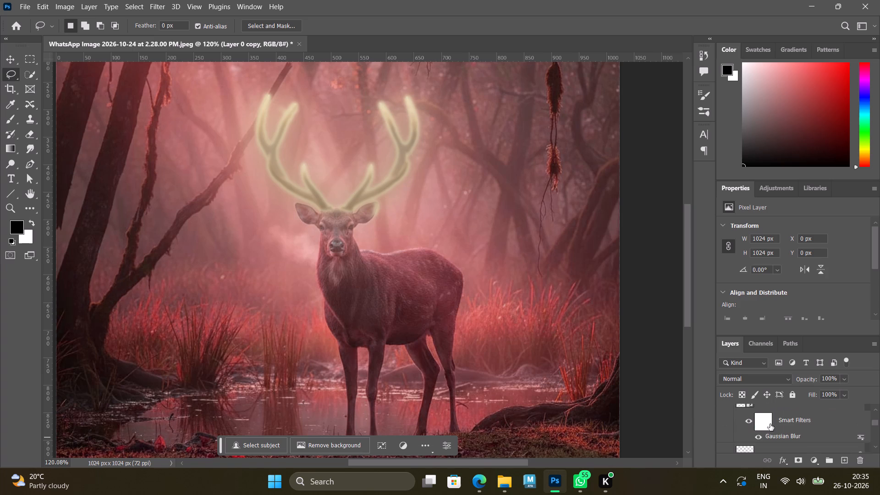
scroll(770, 424, up, 10)
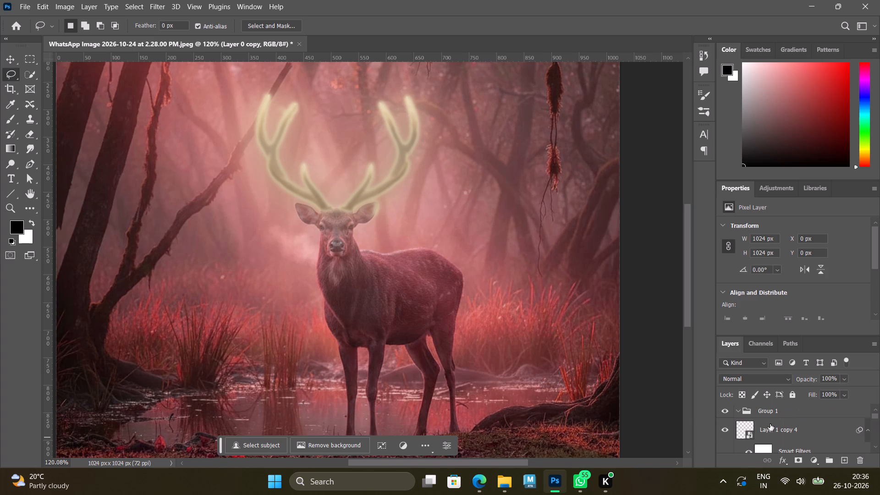
Undo the stacked antler glow copies back to the single blurred Layer 1 smart object.
key(ctrl+z)
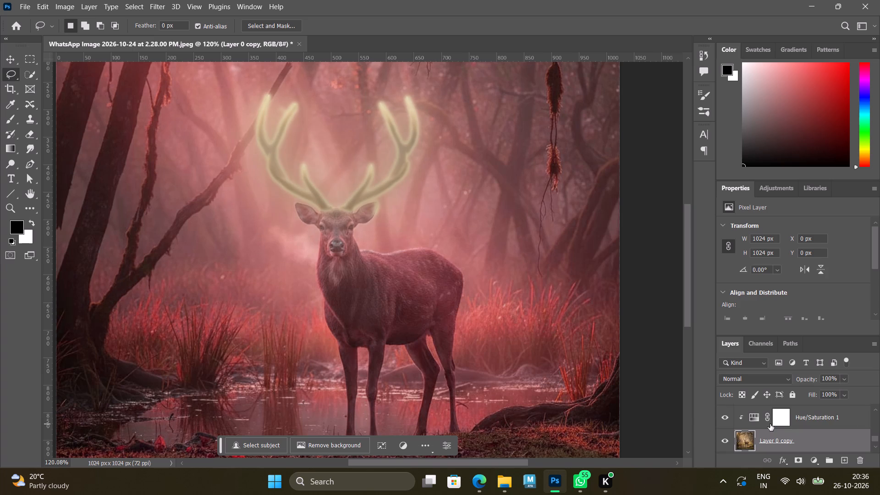
key(ctrl+z)
key(ctrl+z)
key(ctrl+z)
key(ctrl+z)
key(ctrl+z)
key(ctrl+z)
key(ctrl+z)
key(ctrl+z)
key(ctrl+z)
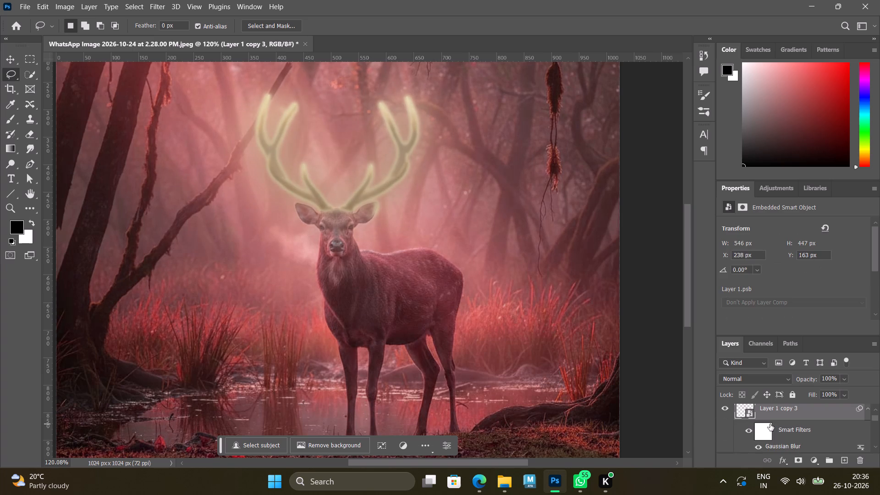
key(ctrl+z)
key(ctrl+z)
key(ctrl+z)
key(ctrl+z)
key(ctrl+z)
key(ctrl+z)
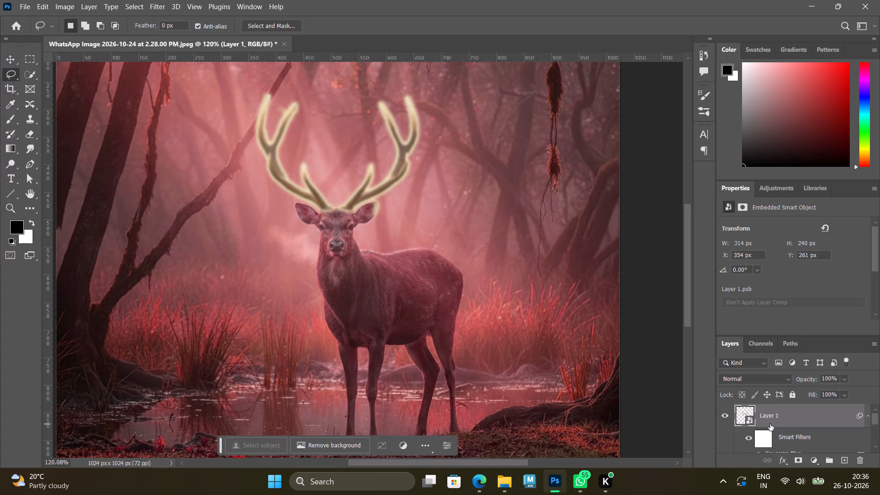
Examine Layer 1 by toggling its visibility and Gaussian Blur, and inspect its smart filter mask and mask options.
scroll(770, 425, down, 3)
scroll(770, 425, up, 2)
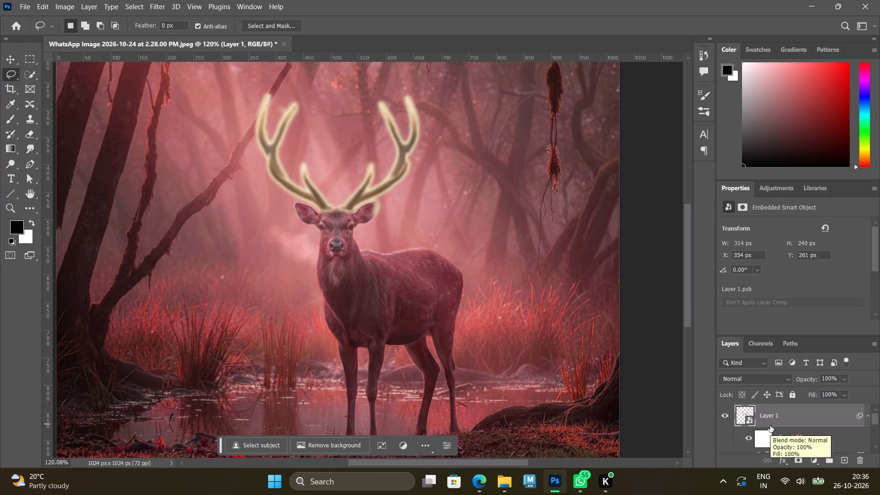
click(725, 417)
click(725, 417)
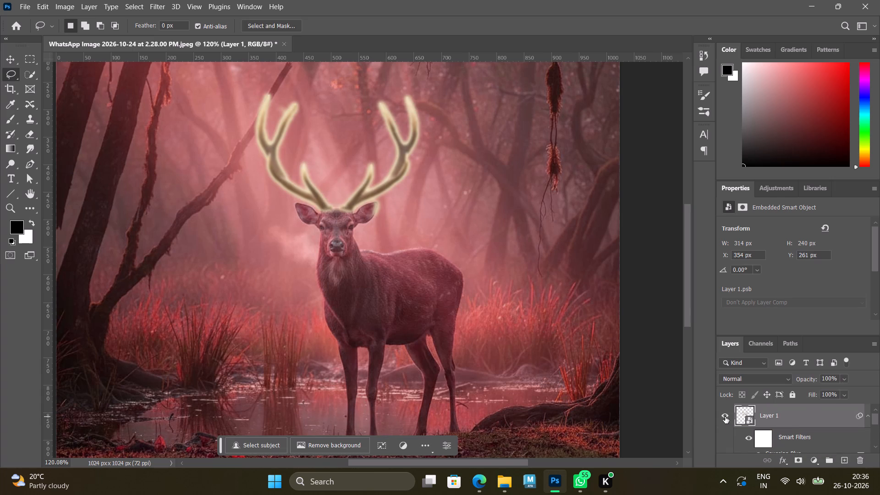
click(758, 440)
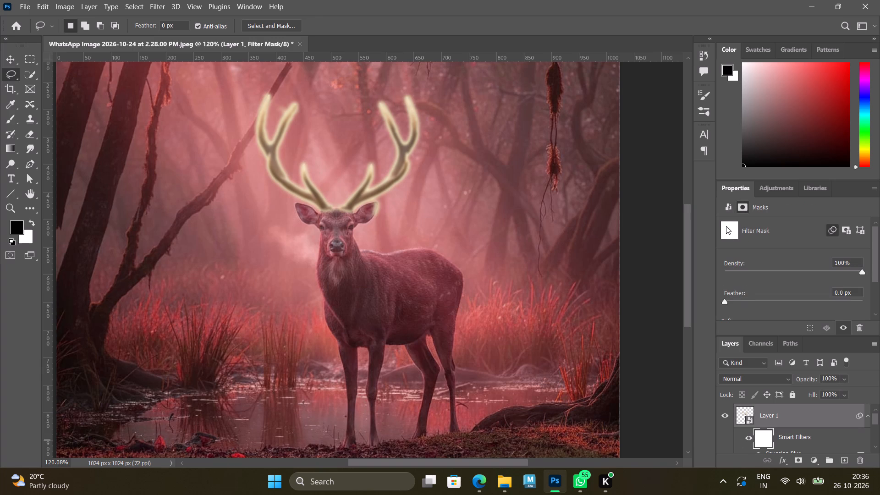
click(726, 226)
double_click(728, 232)
click(774, 231)
double_click(781, 437)
click(783, 440)
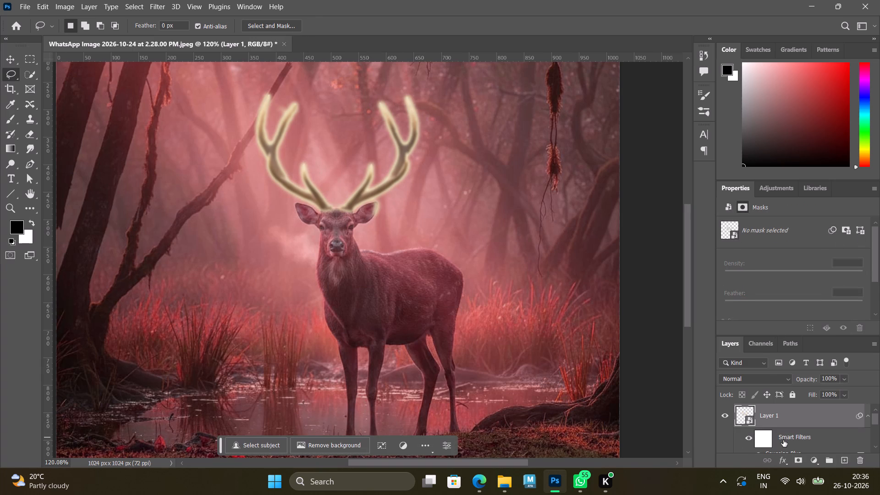
triple_click(764, 437)
triple_click(765, 437)
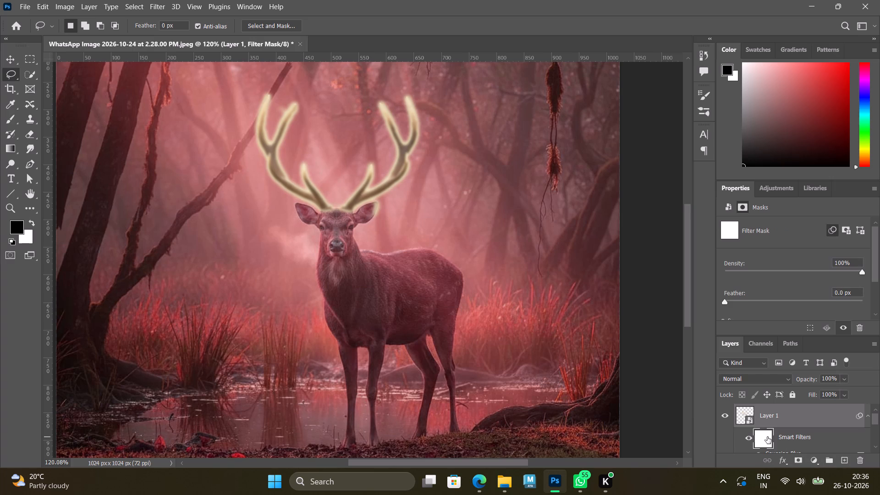
click(767, 437)
right_click(767, 437)
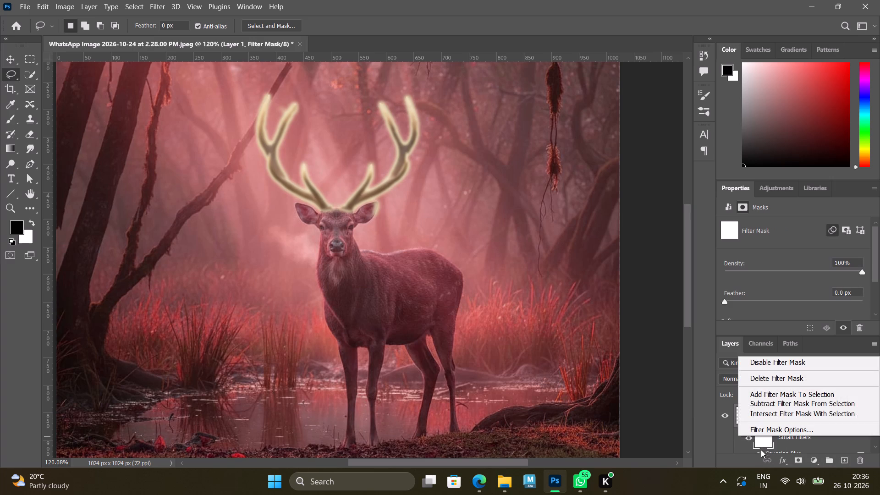
click(761, 443)
scroll(775, 430, down, 1)
scroll(775, 429, up, 1)
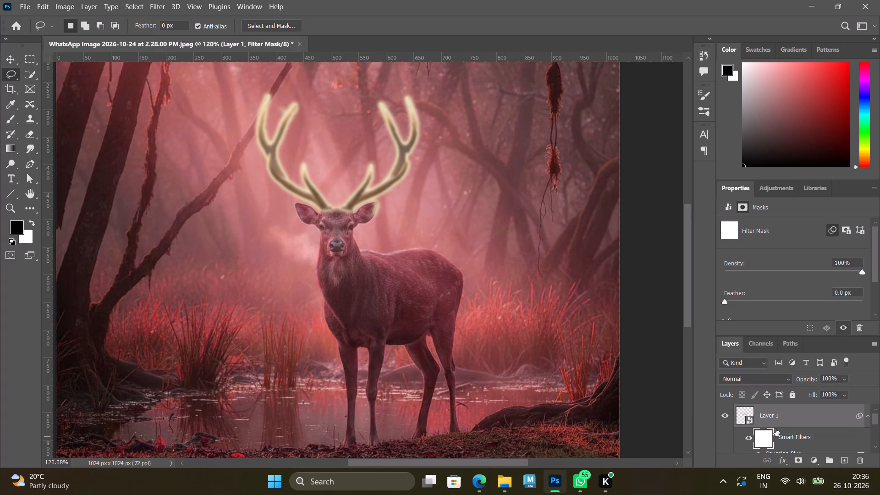
drag(876, 420, 874, 425)
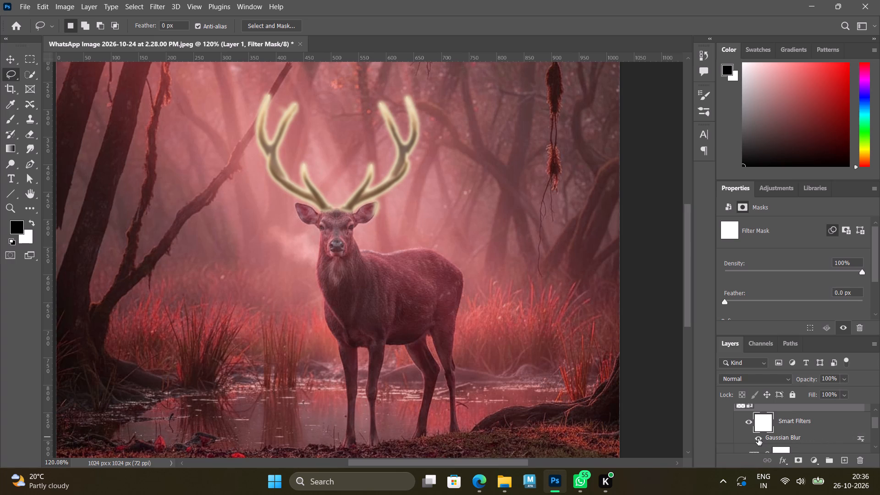
click(758, 439)
click(758, 439)
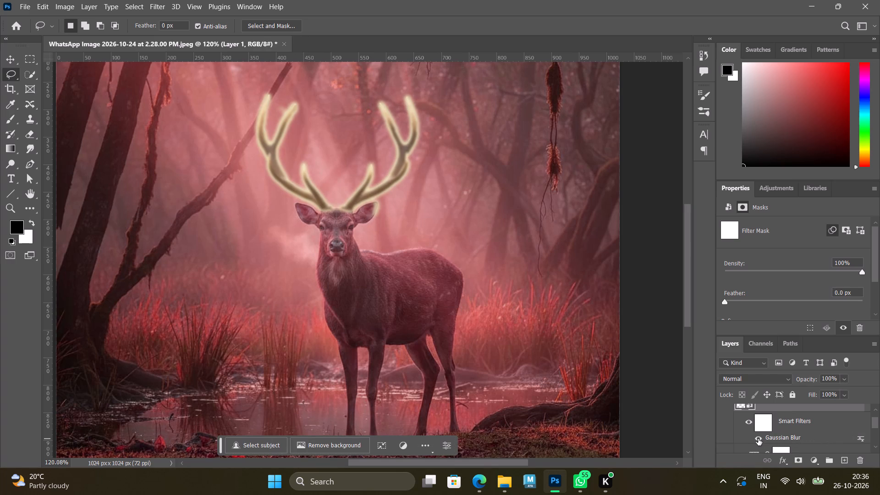
scroll(764, 425, up, 1)
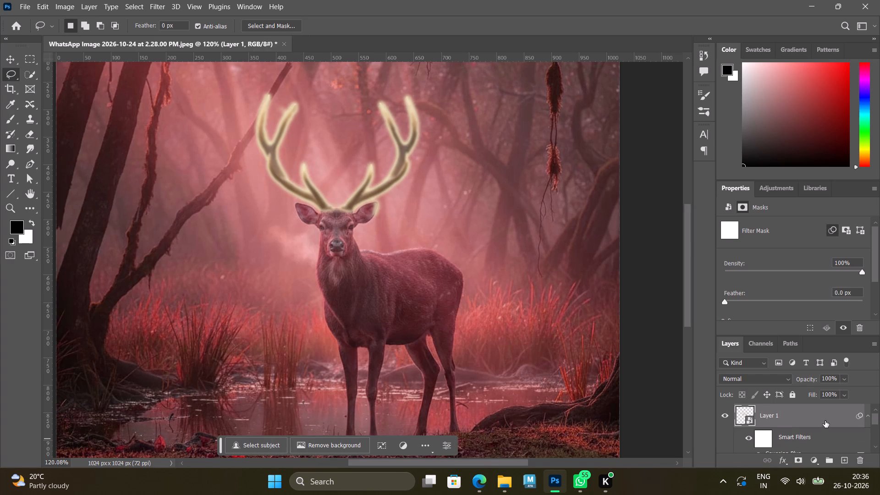
Add an Inner Glow effect to Layer 1, briefly trying Stroke and Inner Shadow first.
double_click(822, 418)
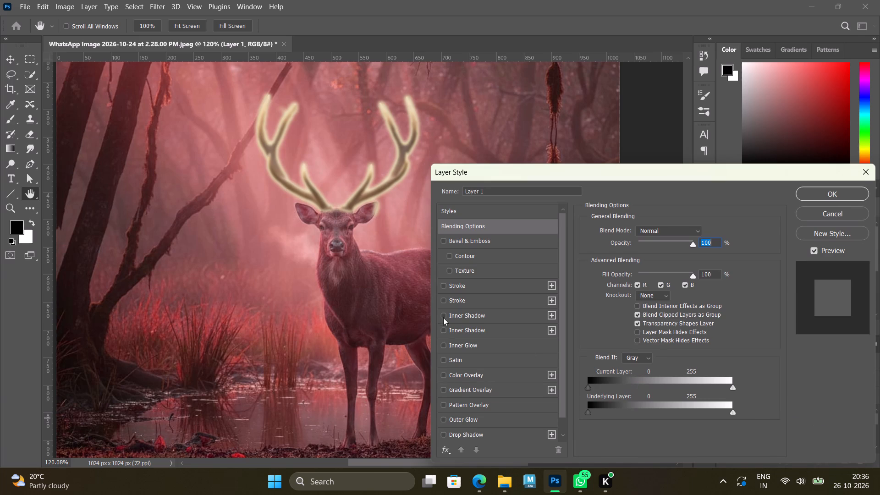
click(443, 285)
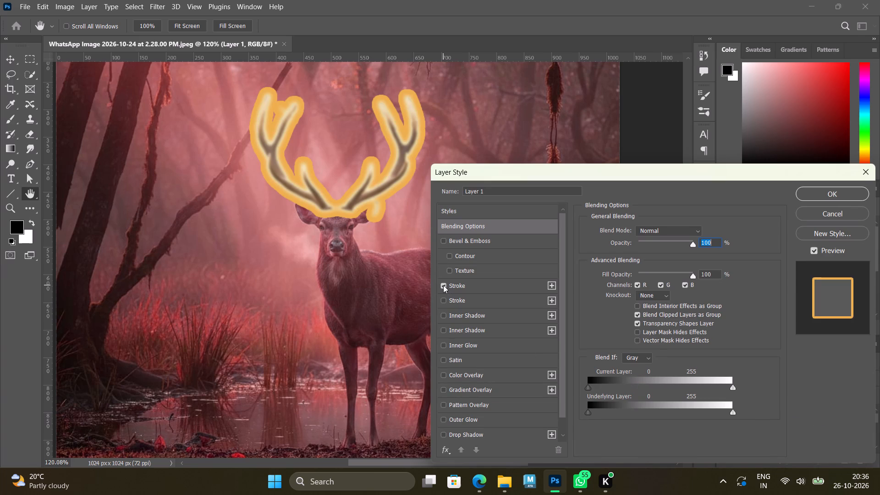
click(443, 285)
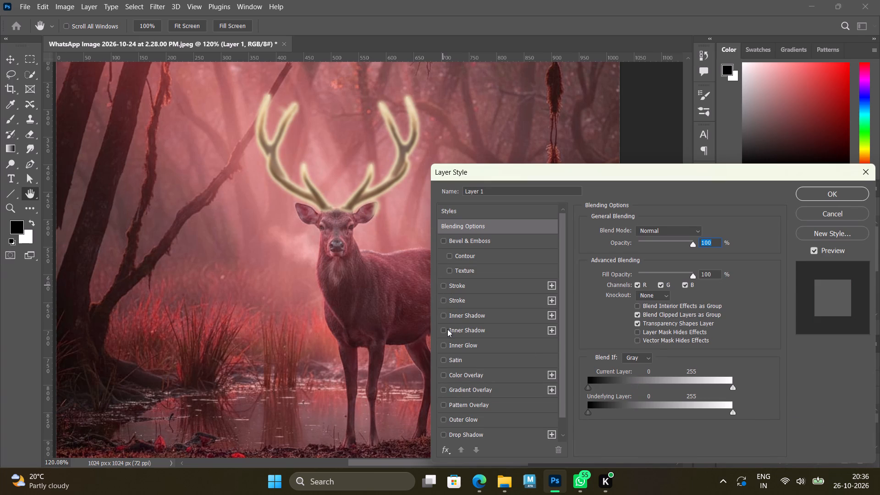
click(441, 314)
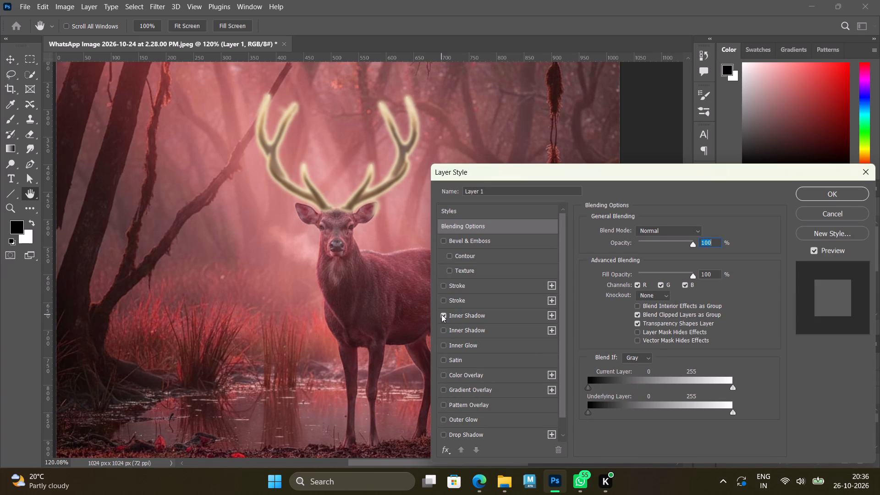
click(441, 314)
click(444, 344)
click(473, 342)
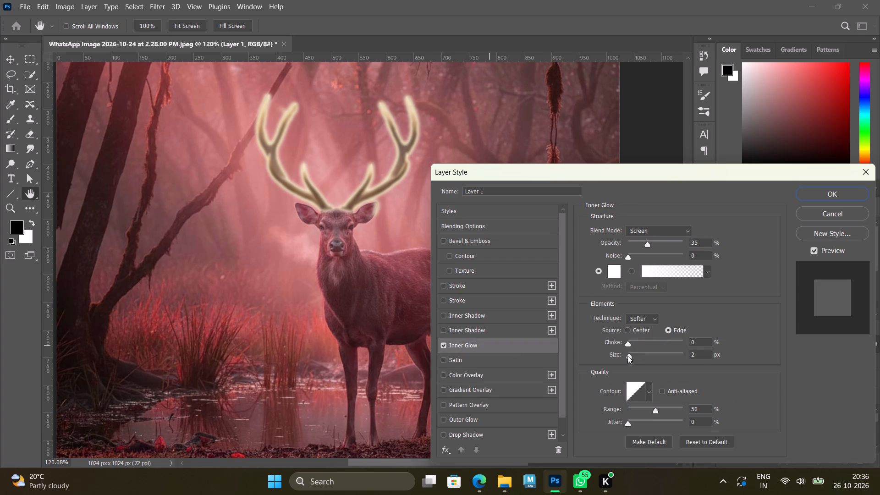
Adjust the Inner Glow's size and keep its choke low, and apply the layer style to the antlers.
drag(627, 355, 621, 358)
drag(621, 358, 639, 359)
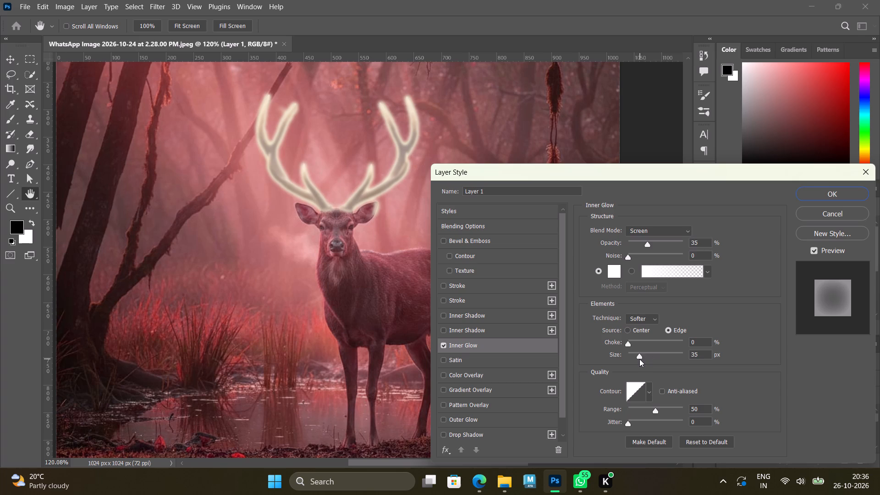
drag(639, 359, 644, 363)
drag(644, 363, 644, 363)
scroll(482, 386, down, 4)
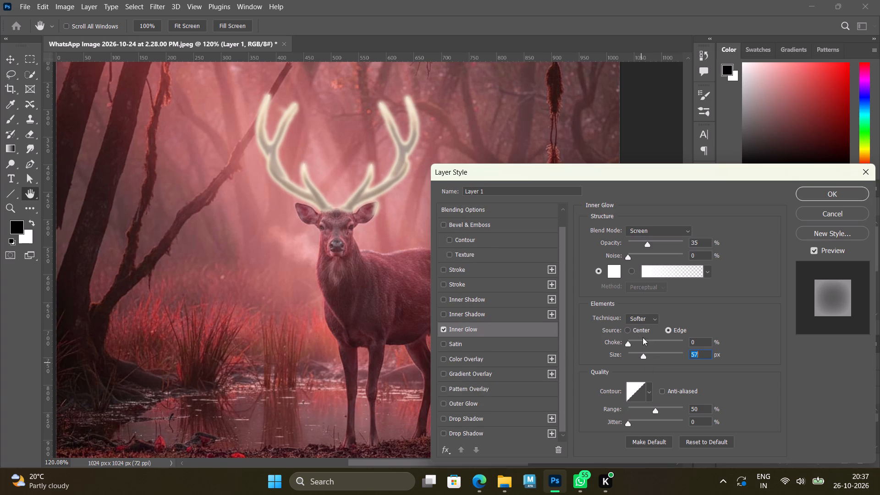
drag(627, 342, 657, 347)
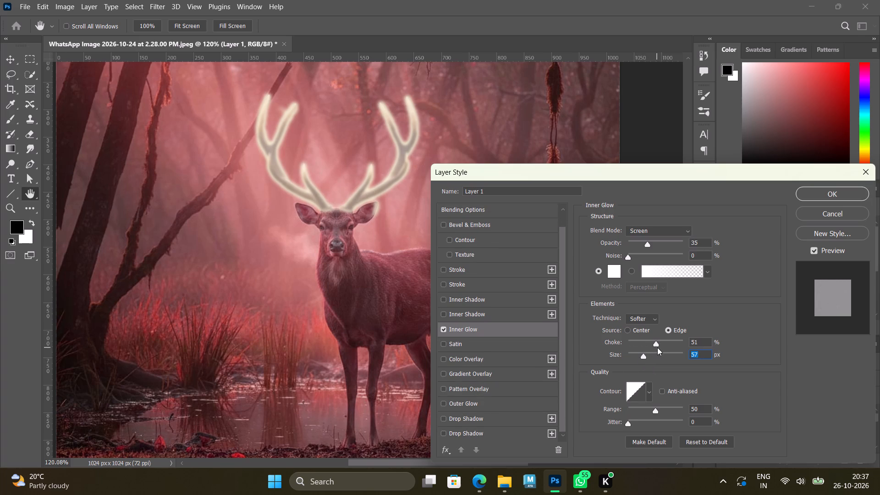
drag(657, 347, 660, 348)
drag(661, 344, 627, 348)
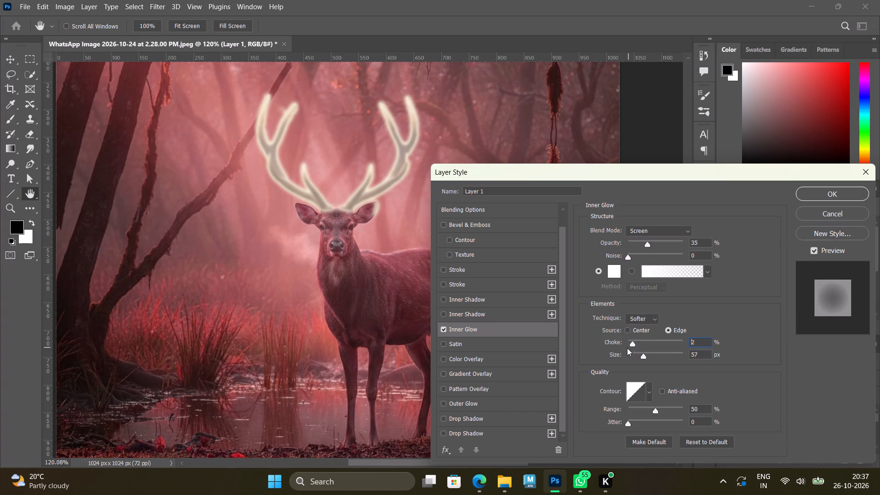
drag(627, 348, 630, 349)
drag(643, 355, 637, 357)
click(847, 195)
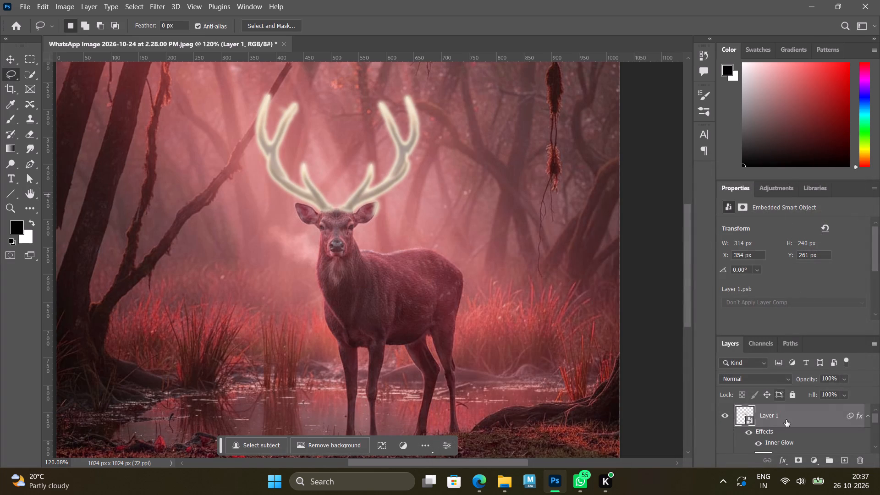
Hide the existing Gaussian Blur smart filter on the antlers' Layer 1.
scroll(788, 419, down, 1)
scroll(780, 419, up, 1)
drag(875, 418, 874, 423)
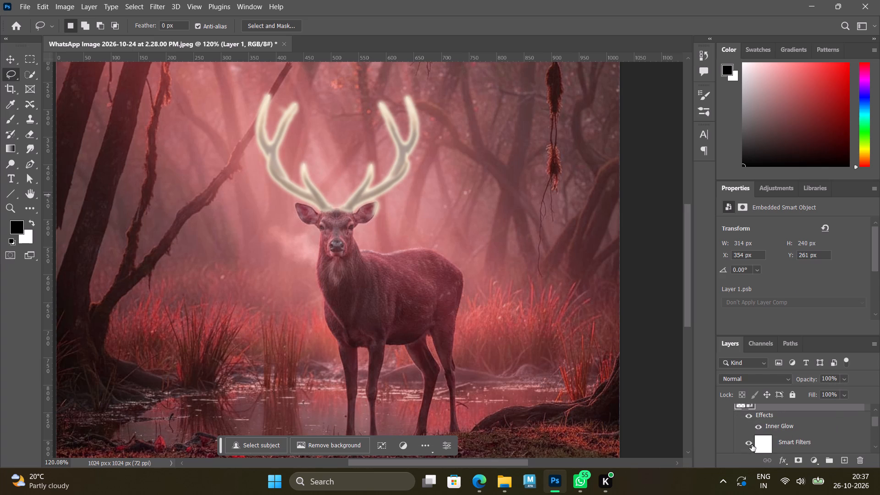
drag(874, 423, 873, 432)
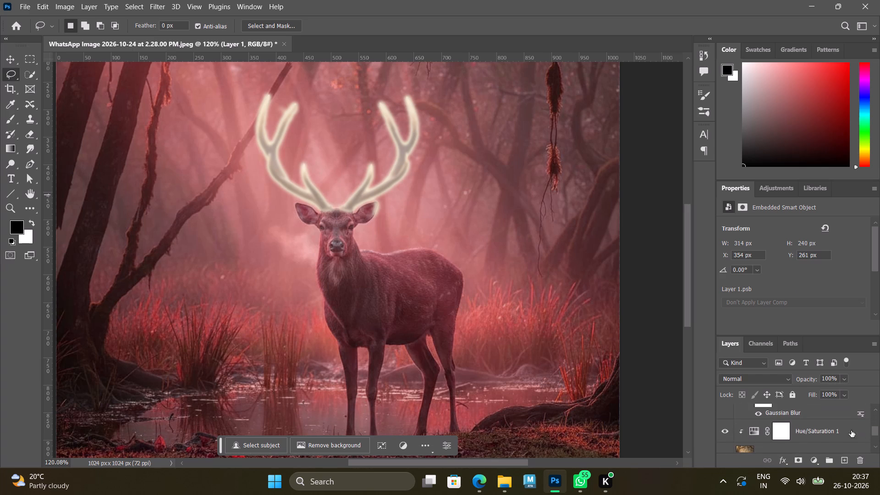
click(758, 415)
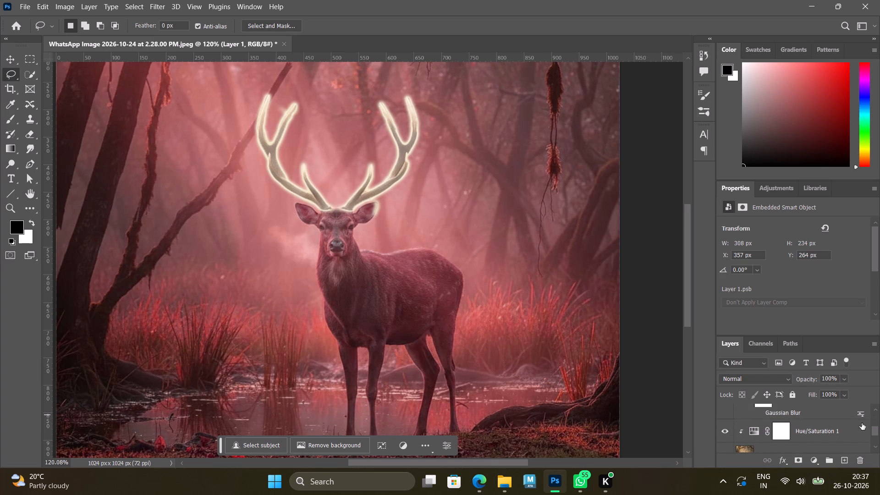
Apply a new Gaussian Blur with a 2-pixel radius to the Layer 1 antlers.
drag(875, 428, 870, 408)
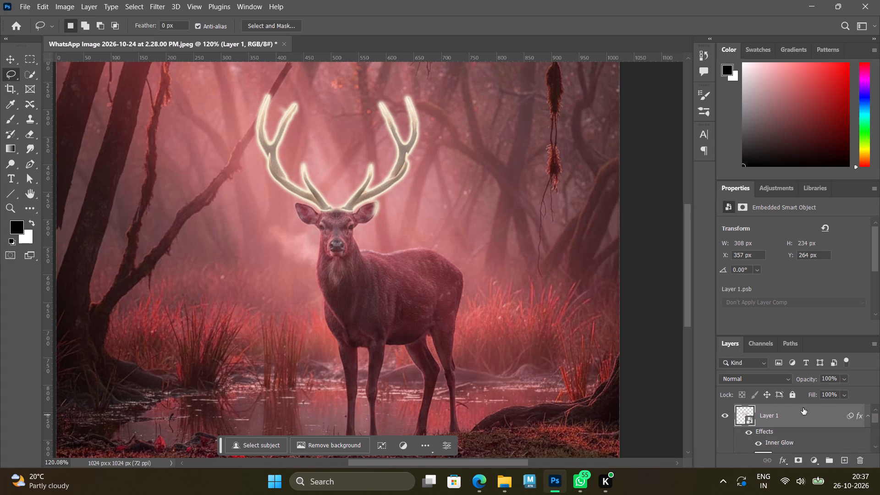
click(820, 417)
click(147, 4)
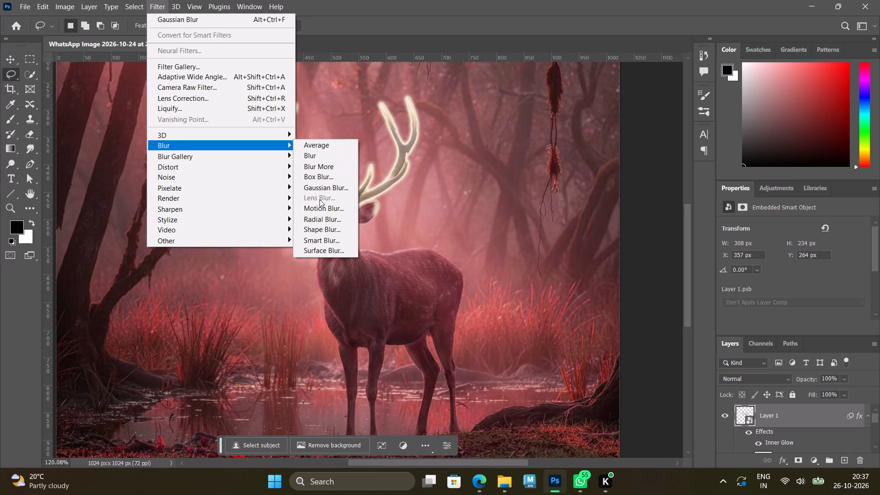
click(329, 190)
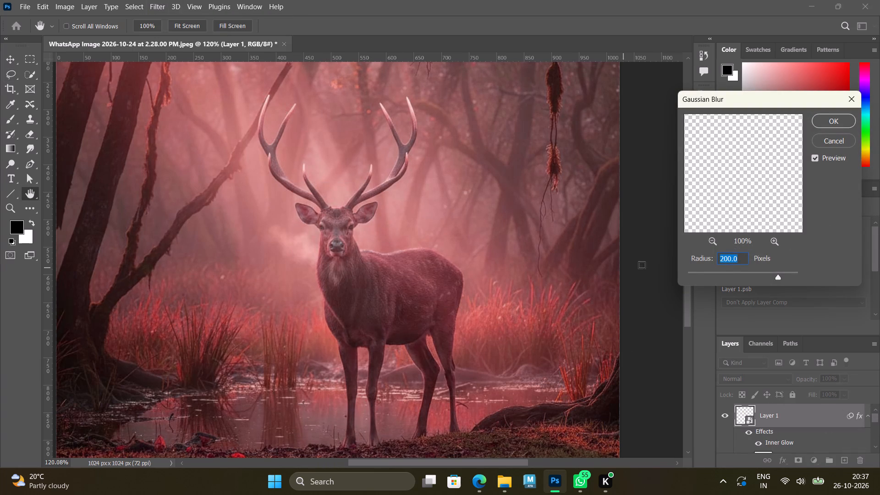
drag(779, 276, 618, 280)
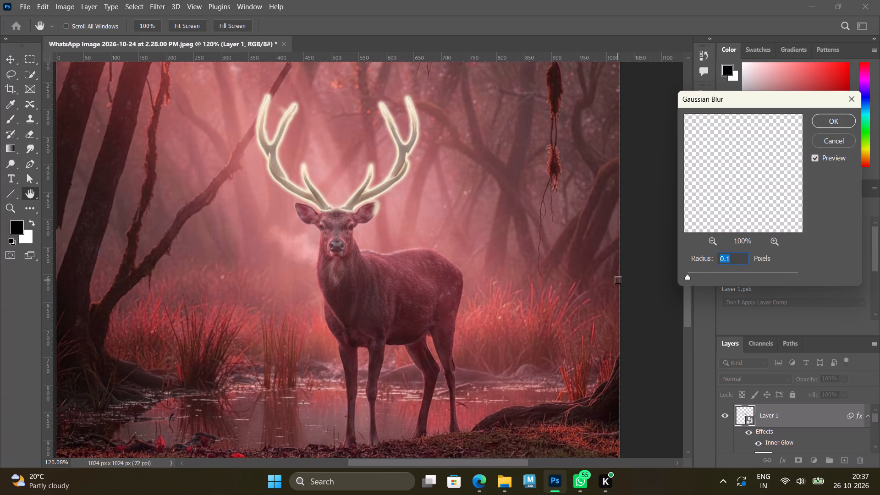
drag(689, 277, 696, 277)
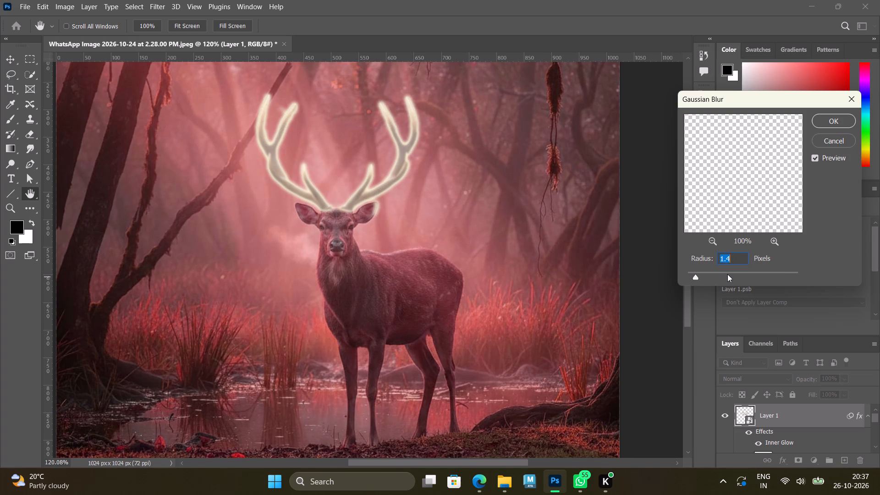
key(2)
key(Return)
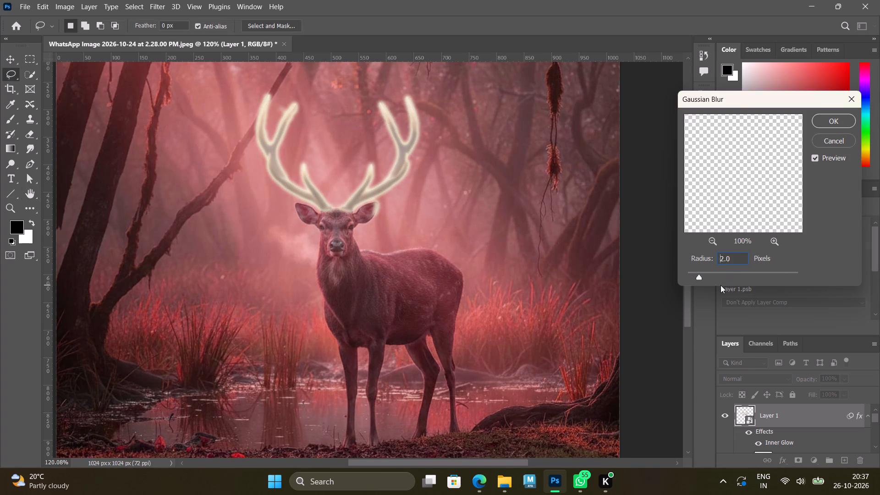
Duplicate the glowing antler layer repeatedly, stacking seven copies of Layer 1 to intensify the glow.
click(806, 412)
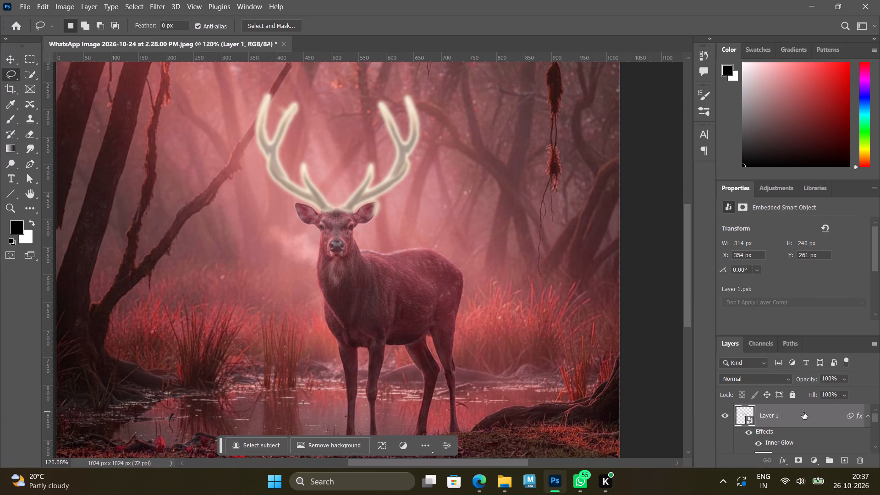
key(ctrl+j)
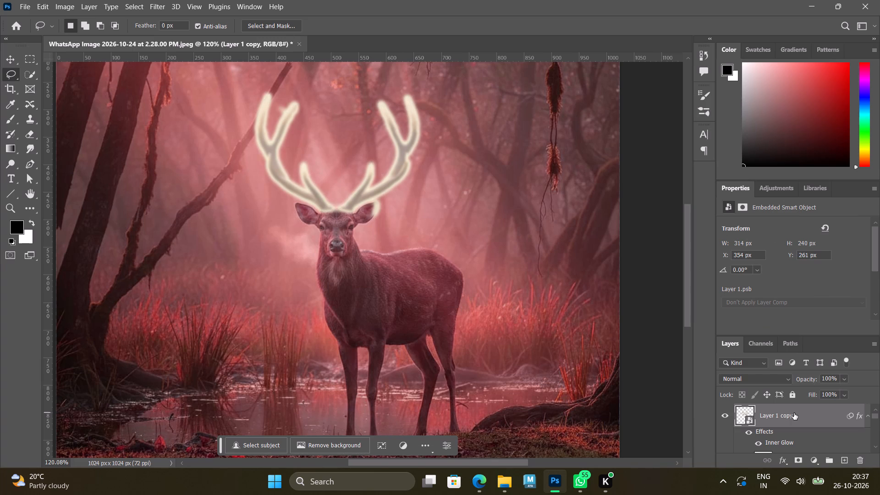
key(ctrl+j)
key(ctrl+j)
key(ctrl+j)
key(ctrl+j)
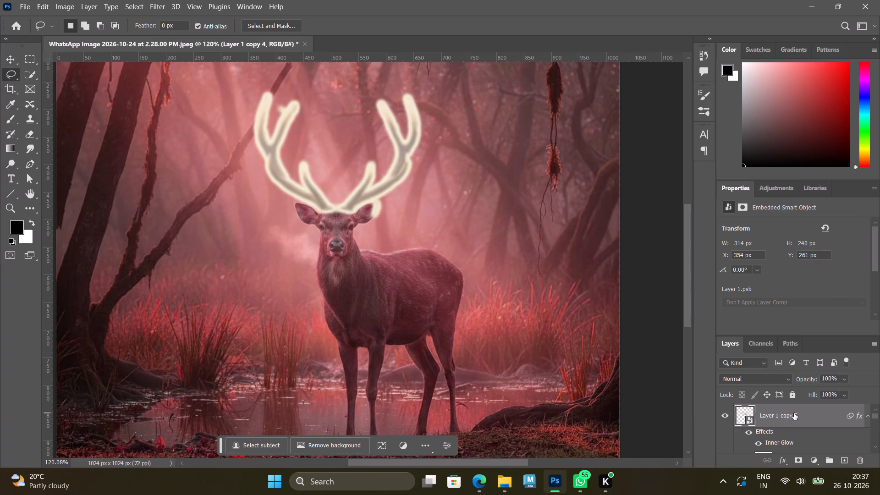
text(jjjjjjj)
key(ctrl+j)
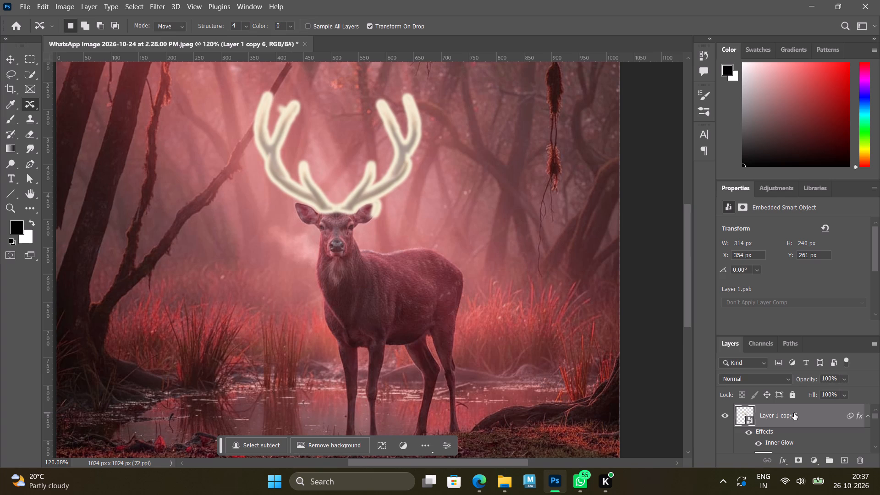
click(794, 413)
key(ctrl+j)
Undo the antler layer copies, the Inner Glow and the Gaussian Blur filters, back to the plain Layer 1 smart object.
key(ctrl+z)
key(ctrl+z)
key(ctrl+z)
key(ctrl+z)
key(ctrl+z)
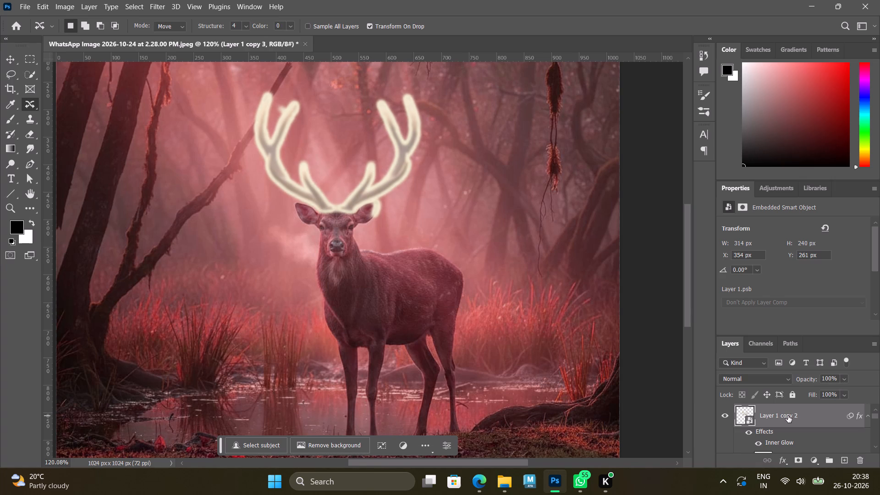
key(ctrl+z)
key(ctrl+z)
key(ctrl+z)
key(ctrl+z)
key(ctrl+z)
key(ctrl+z)
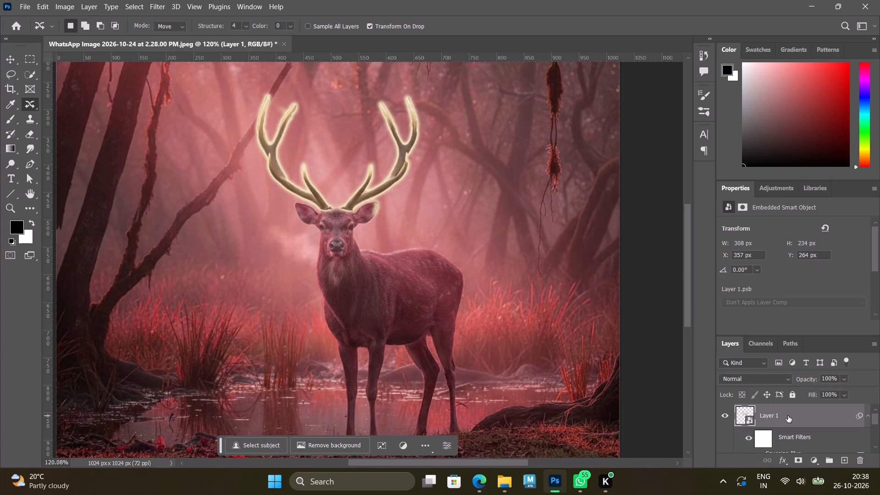
key(ctrl+z)
key(ctrl+z)
key(ctrl+z)
key(ctrl+z)
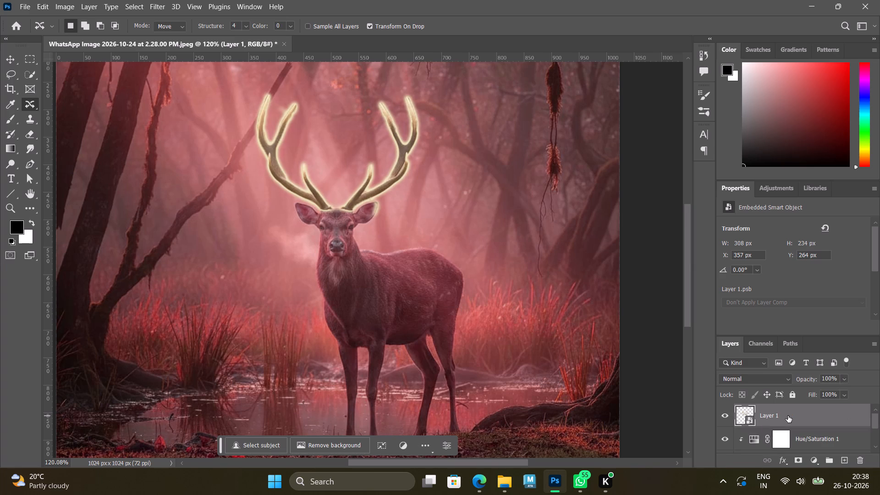
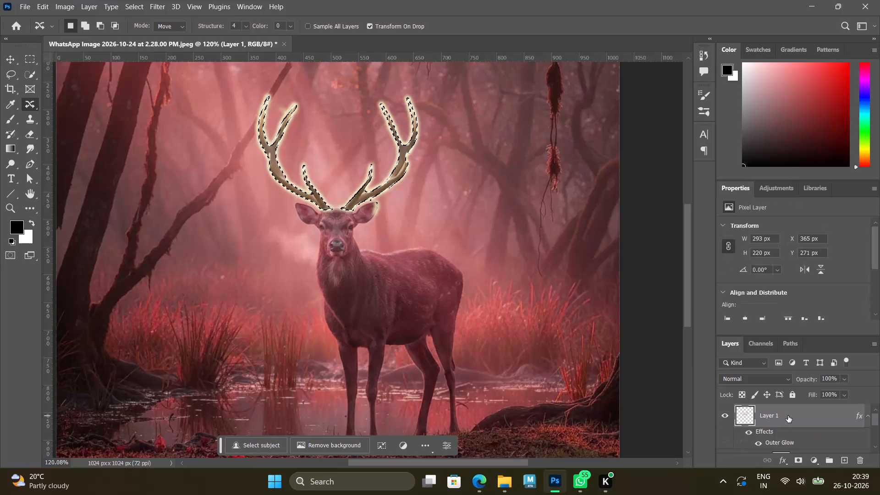
Undo the Outer Glow on the Layer 1 antlers and the red tint on the forest photo.
key(ctrl+z)
key(ctrl+z)
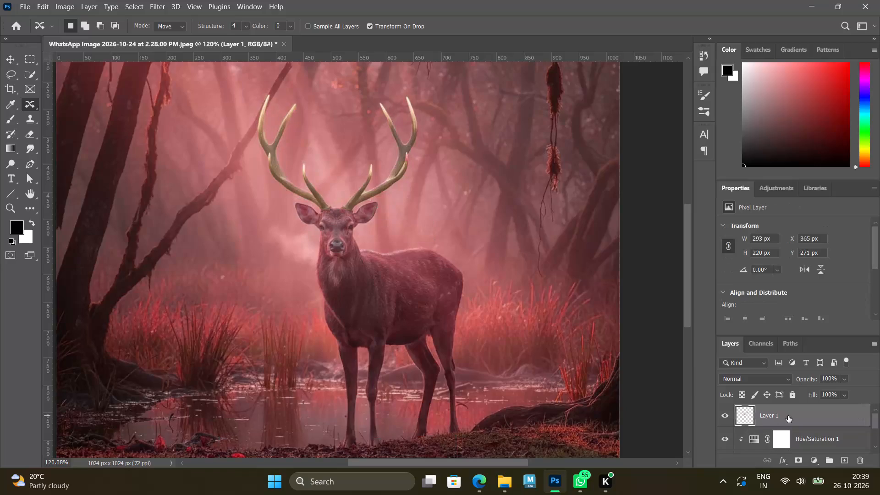
key(ctrl+z)
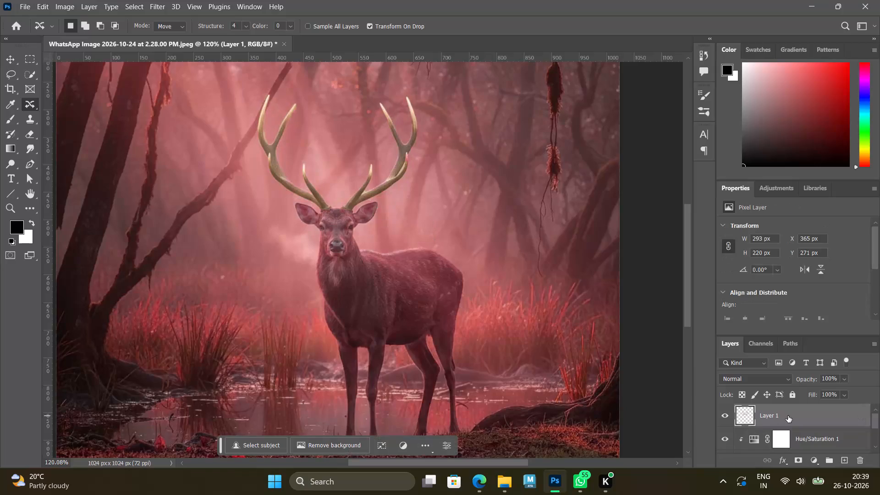
Load the outline of the Layer 1 antlers as a selection.
ctrl+click(745, 414)
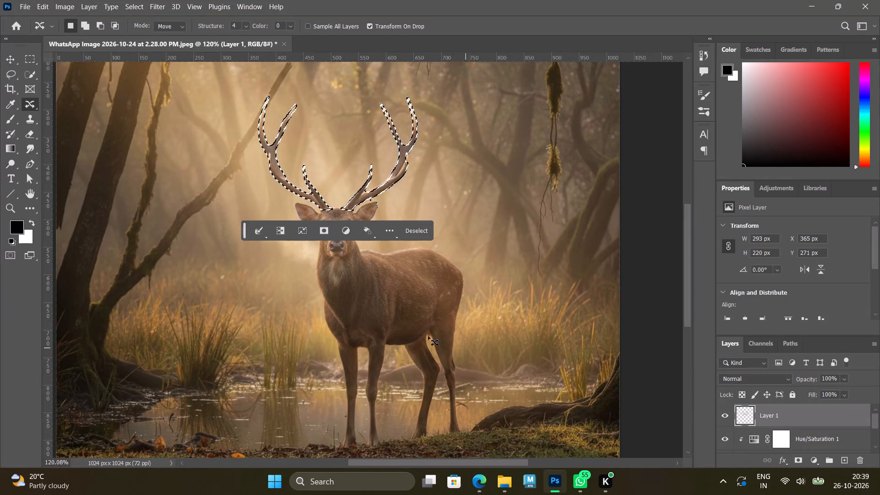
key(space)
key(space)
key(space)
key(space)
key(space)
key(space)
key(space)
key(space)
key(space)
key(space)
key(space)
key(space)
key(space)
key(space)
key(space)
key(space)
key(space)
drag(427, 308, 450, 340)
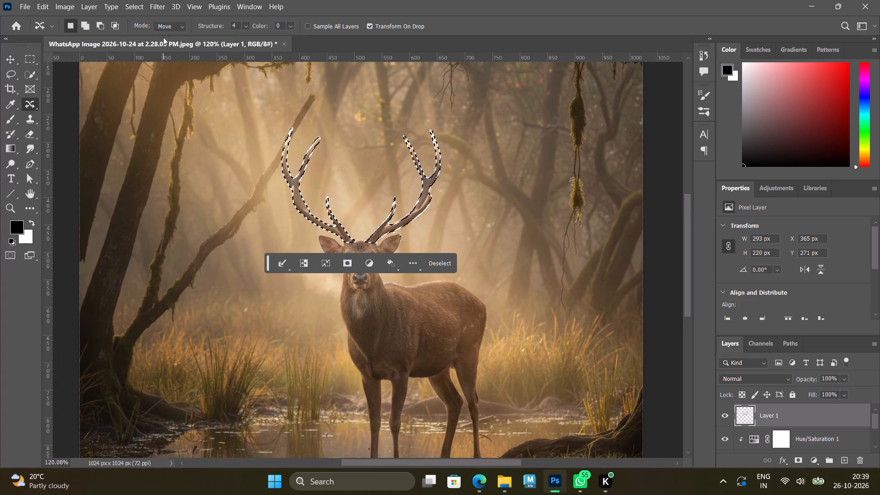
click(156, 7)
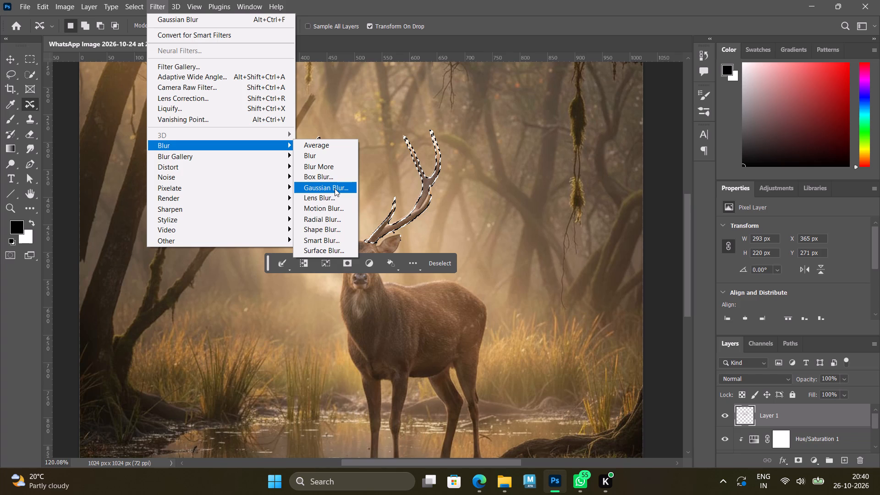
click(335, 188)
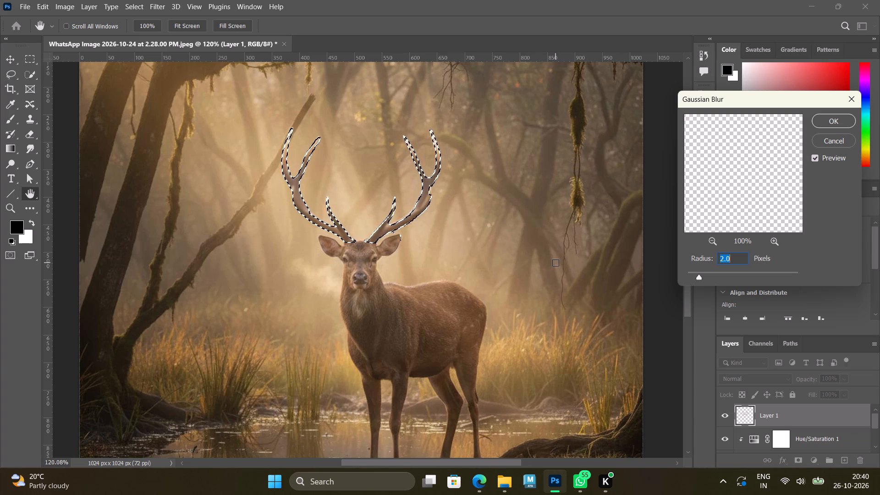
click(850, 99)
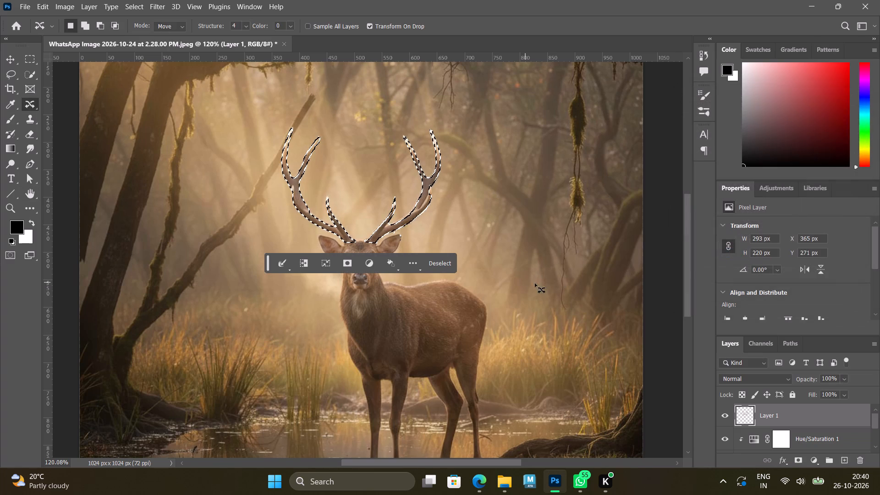
Add an Outer Glow to Layer 1 in pale yellow ece4b5, with 82% opacity and a 40 px size.
double_click(798, 414)
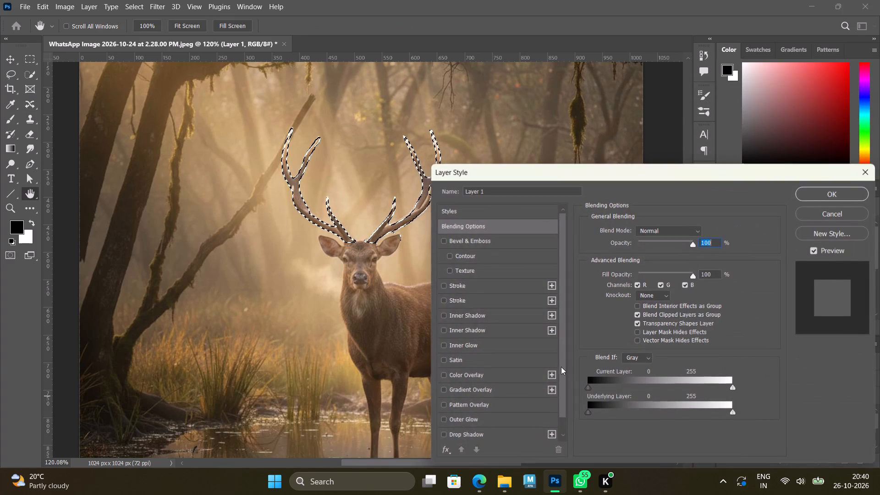
click(442, 418)
click(475, 419)
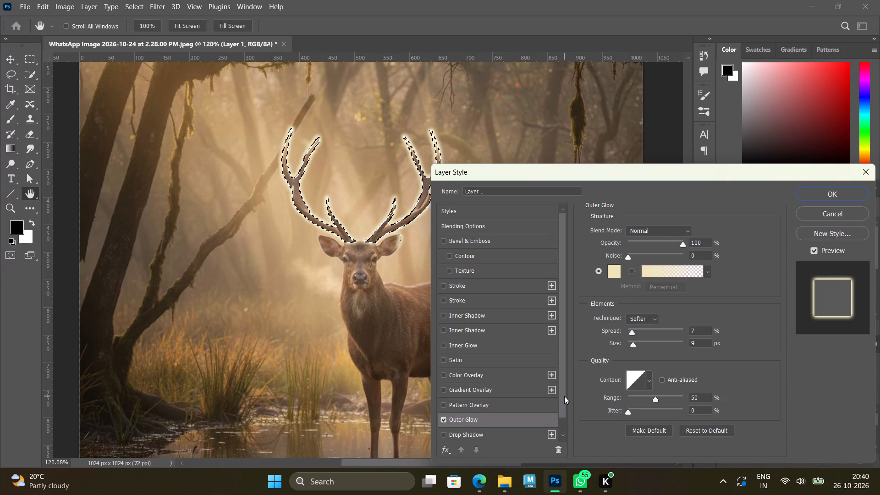
click(611, 272)
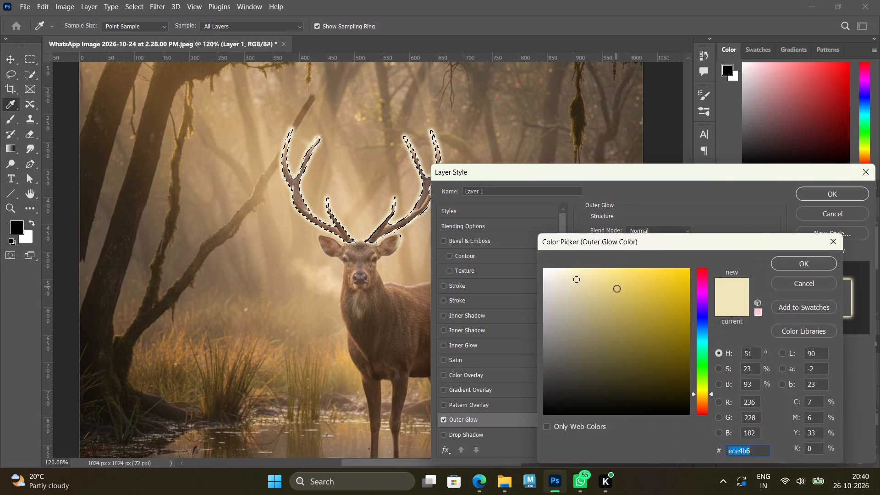
click(584, 274)
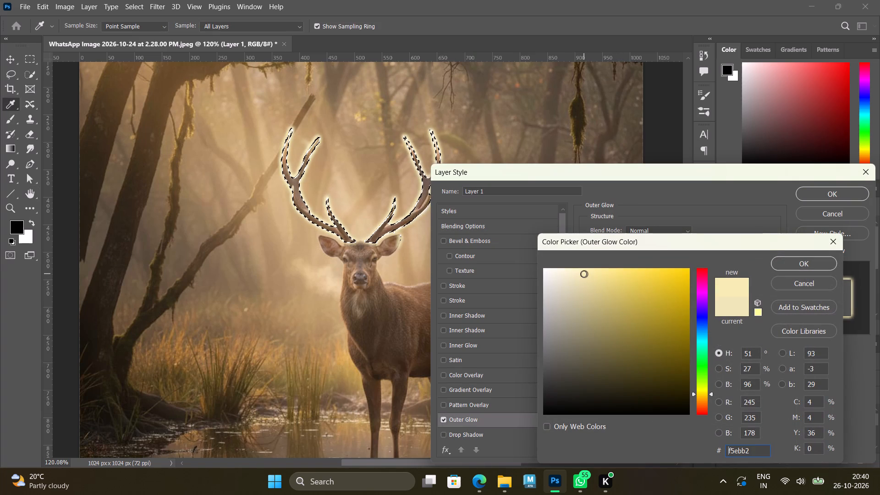
click(577, 279)
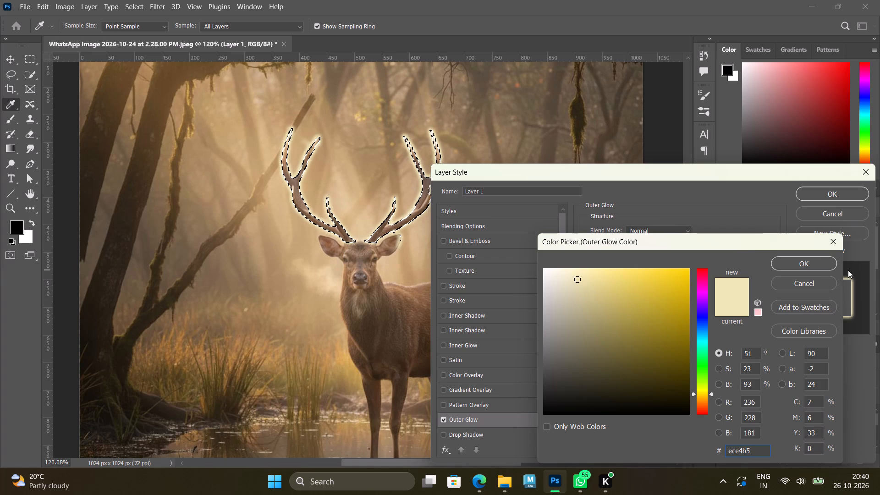
click(819, 260)
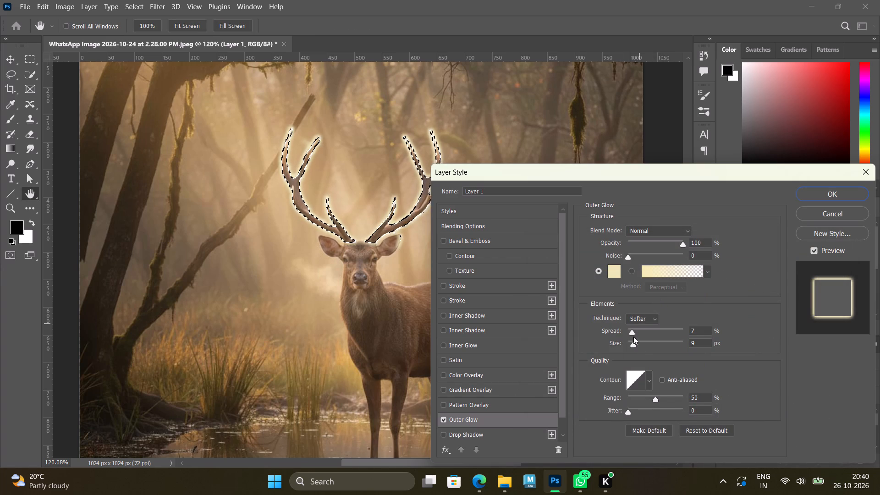
drag(633, 345, 640, 345)
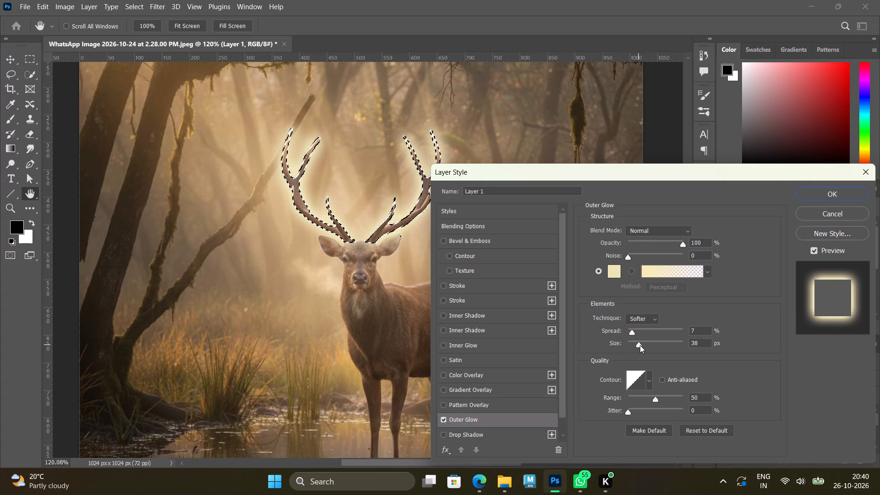
drag(640, 345, 640, 345)
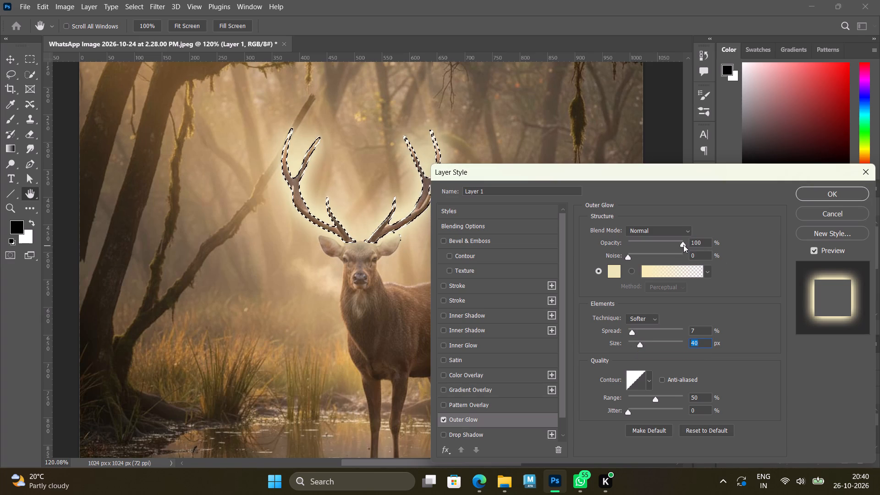
drag(682, 243, 674, 243)
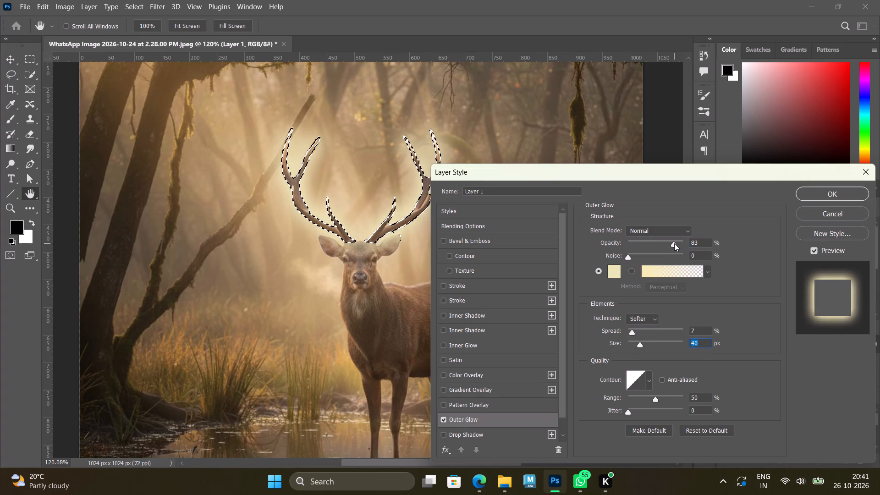
drag(674, 243, 672, 243)
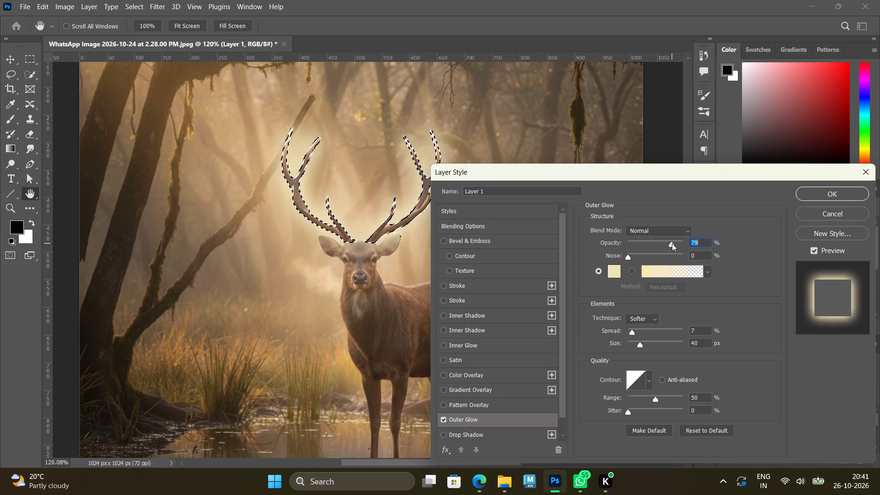
click(673, 244)
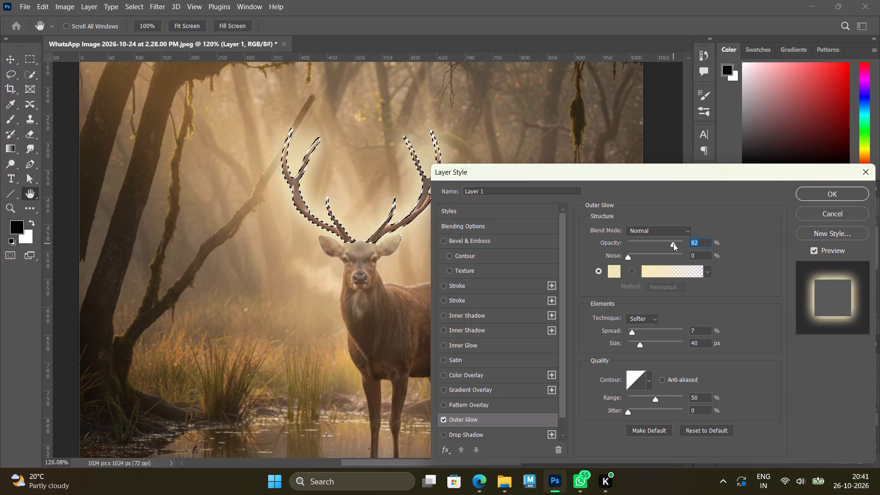
click(832, 192)
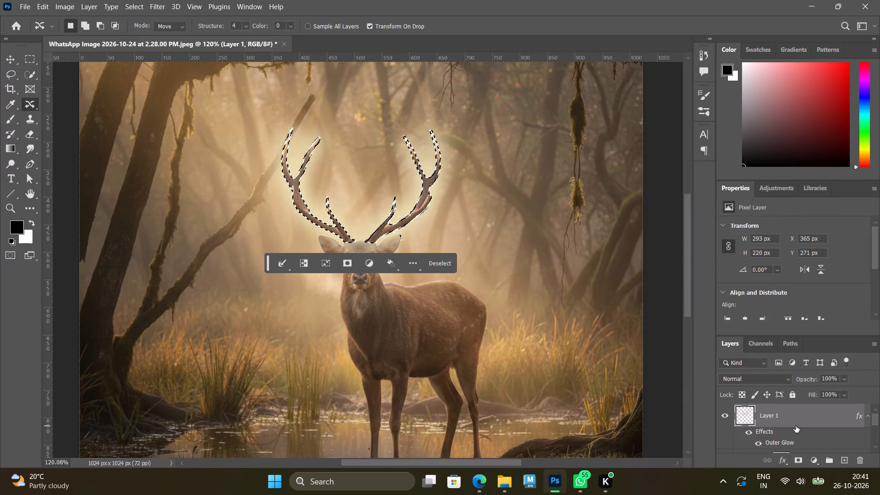
Add a white Inner Glow to the Layer 1 antlers with 0% choke and a 15 px size.
double_click(821, 418)
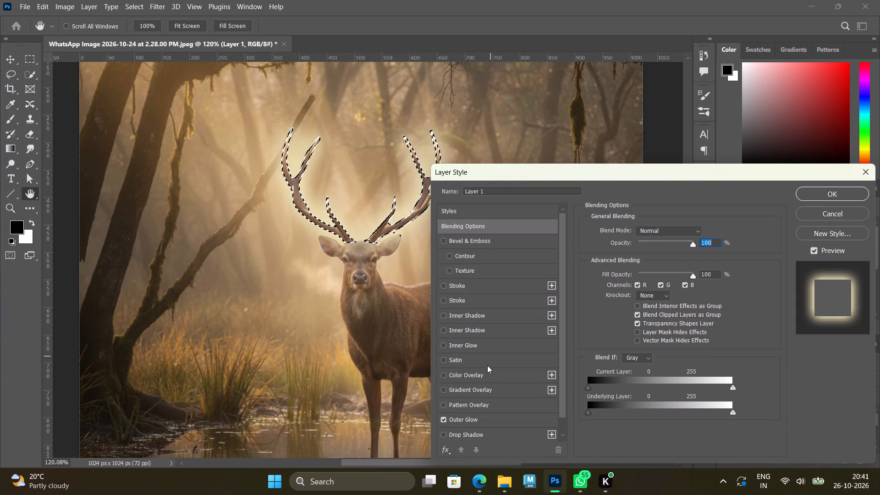
scroll(488, 371, down, 3)
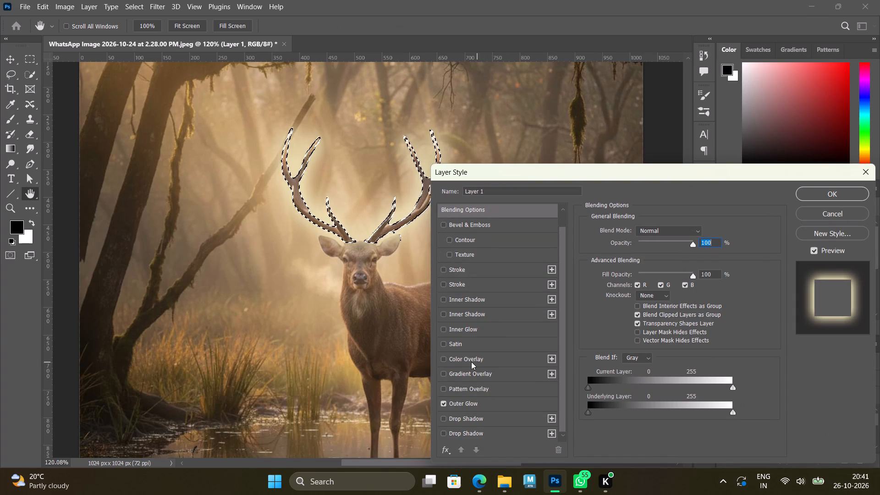
click(444, 329)
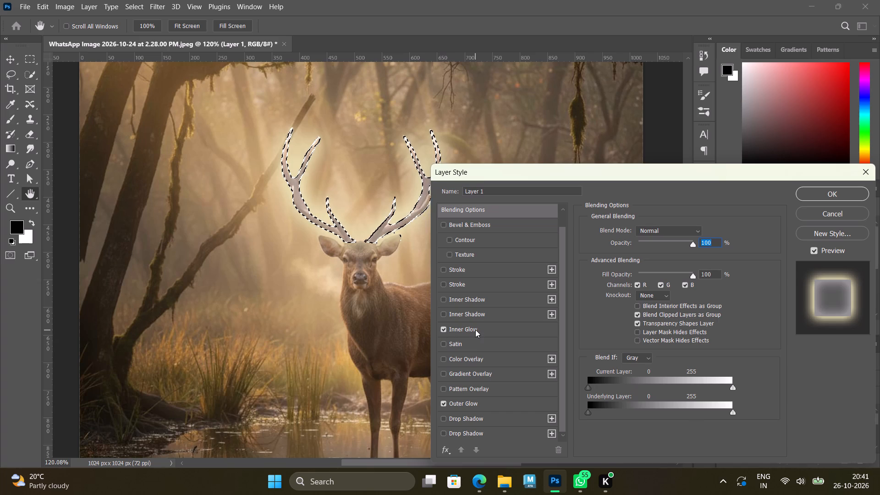
click(475, 330)
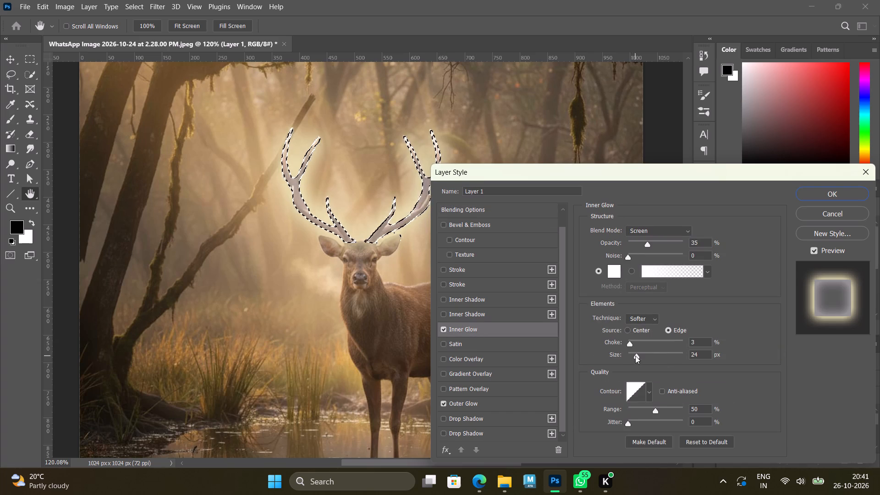
drag(701, 356, 666, 356)
scroll(683, 350, down, 6)
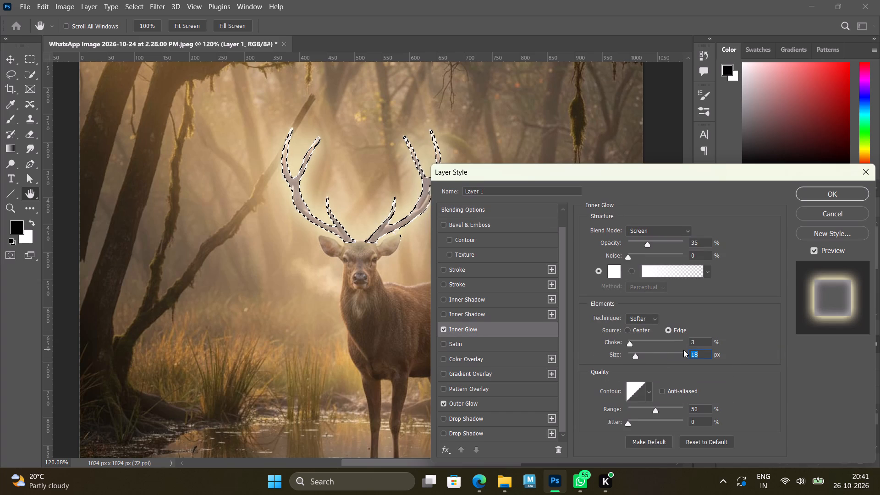
scroll(683, 350, down, 4)
scroll(683, 350, up, 1)
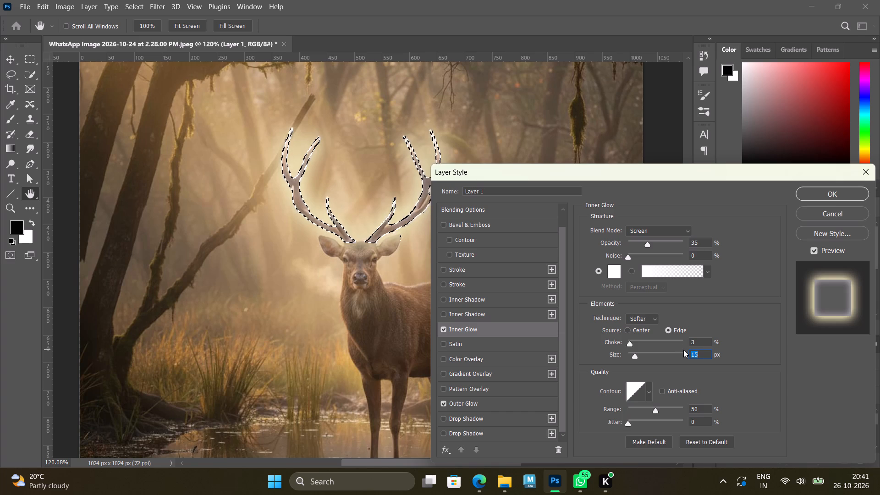
drag(627, 344, 533, 347)
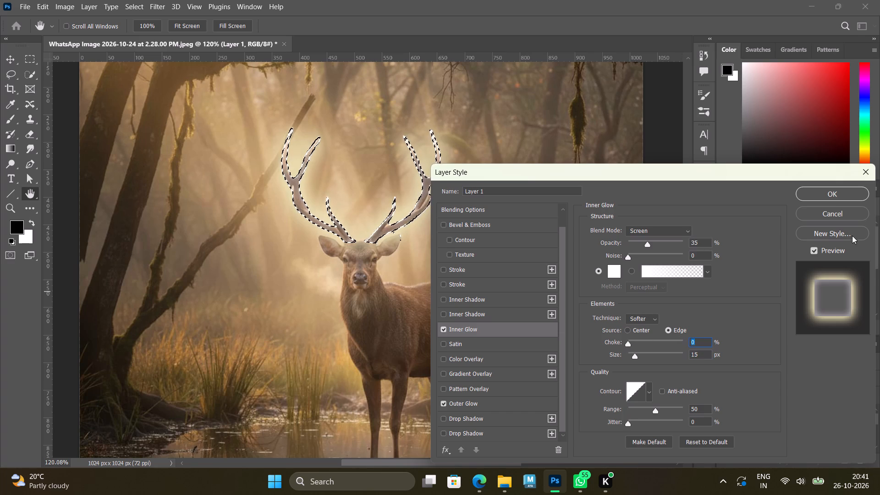
click(833, 191)
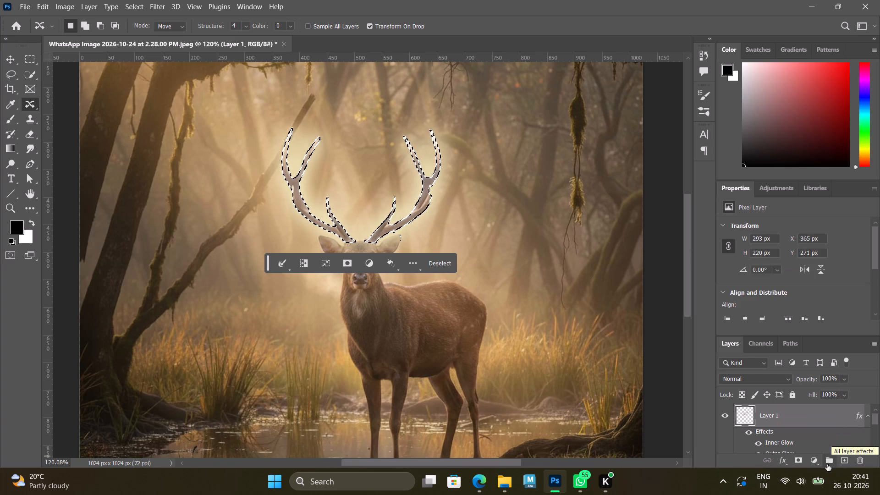
Add a new empty layer above the glowing antler layer.
click(844, 461)
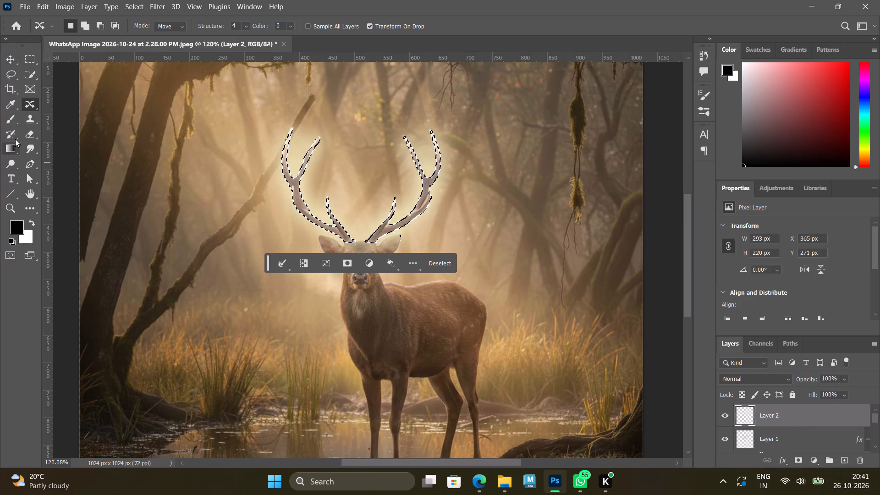
Paint both selected antlers solid white (ffffff) on Layer 2 with a soft 90 px brush.
click(14, 117)
click(32, 220)
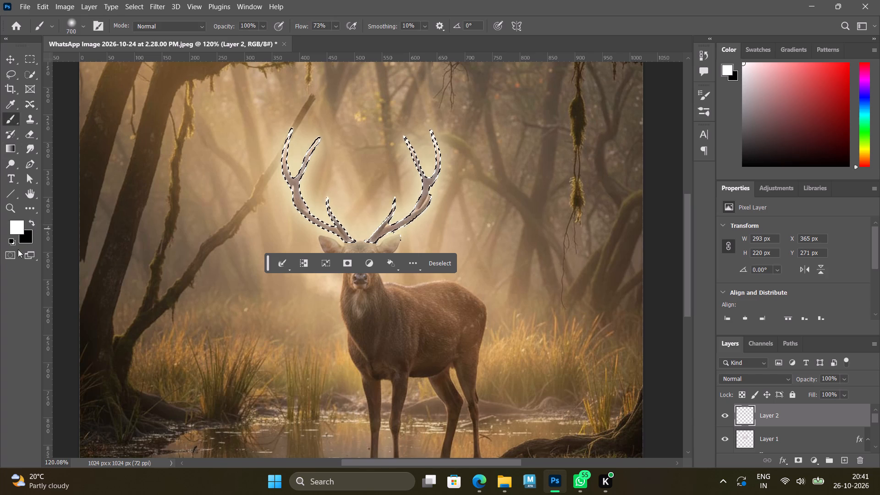
click(16, 222)
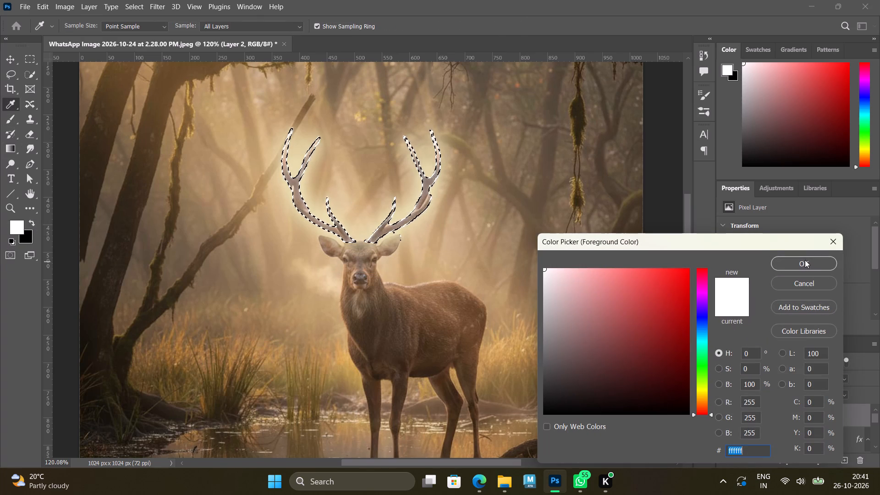
click(805, 258)
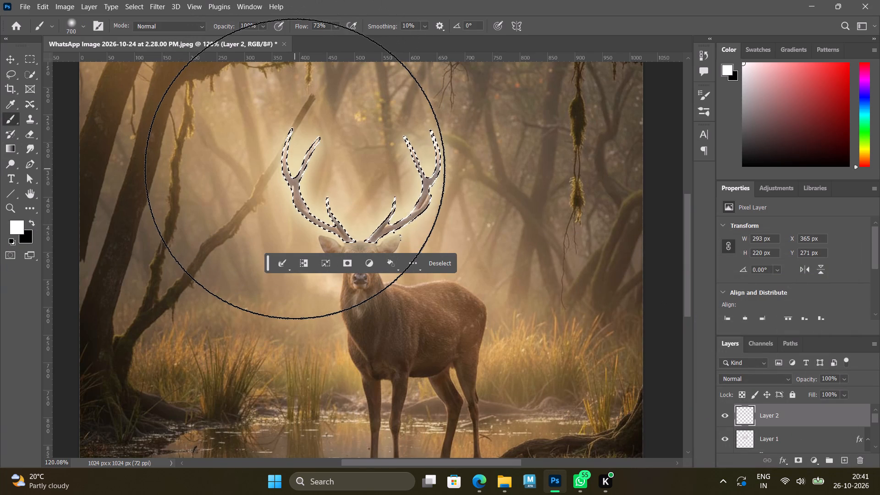
key(bracketleft)
key(bracketleft)
key(bracketleft)
key(bracketleft)
key(bracketleft)
key(bracketleft)
key(bracketleft)
key(bracketleft)
key(bracketleft)
key(bracketleft)
key(bracketleft)
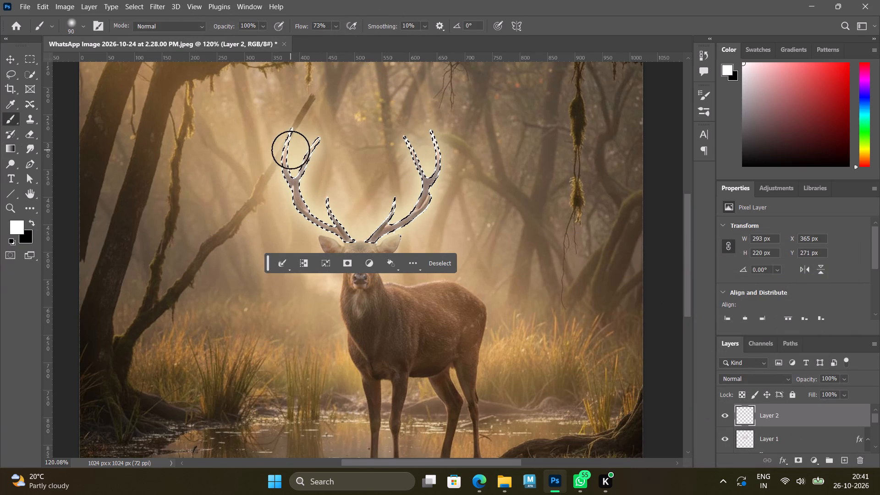
drag(291, 145, 307, 211)
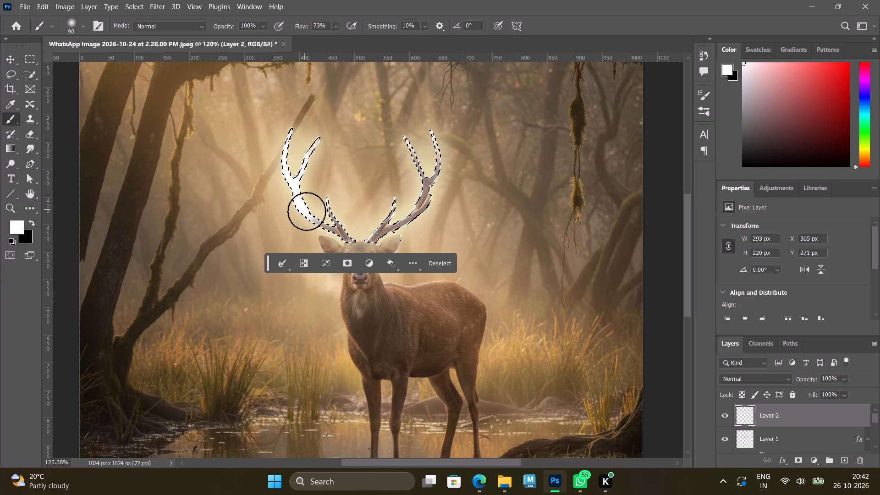
drag(307, 211, 324, 208)
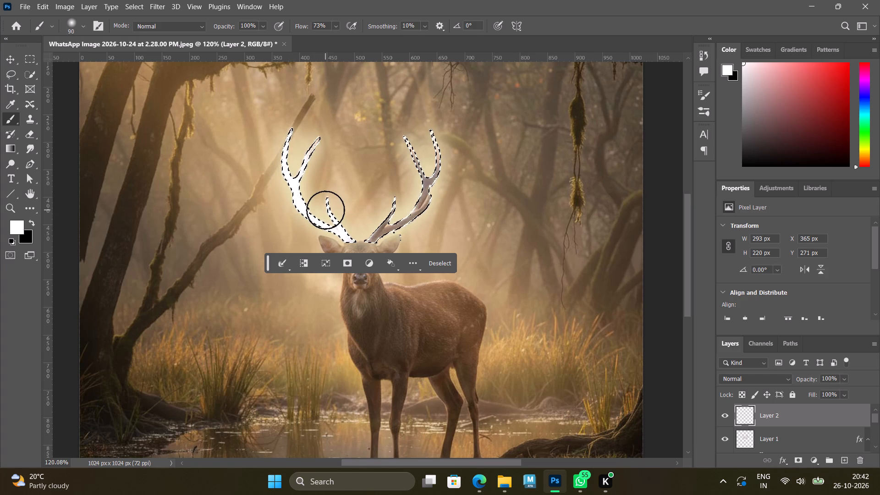
drag(369, 242, 382, 227)
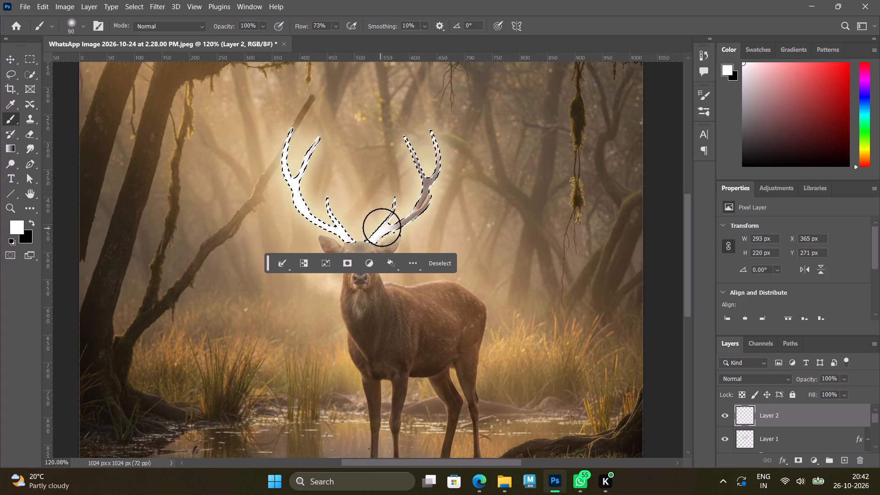
drag(382, 227, 408, 129)
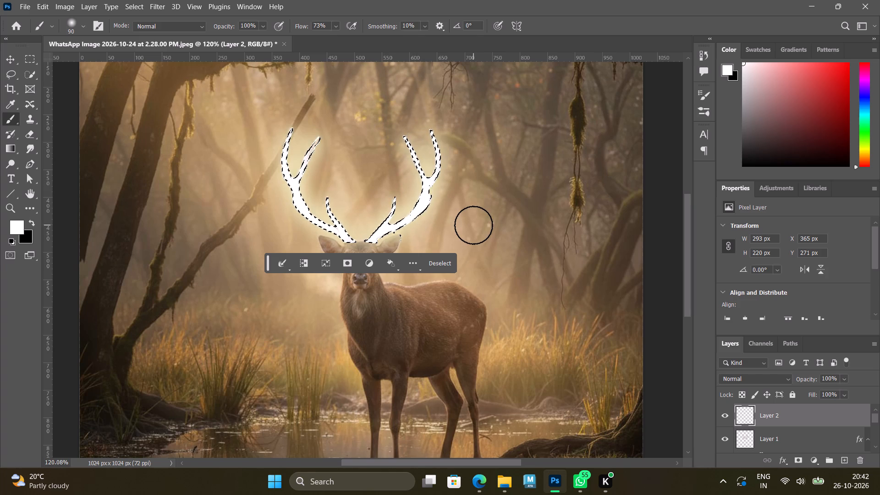
Set Layer 2 to Screen blending with 70% opacity.
click(785, 380)
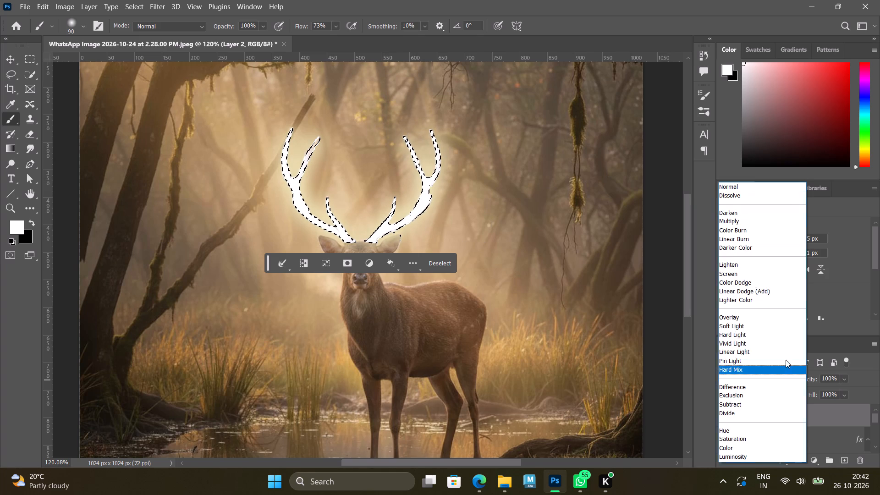
click(752, 274)
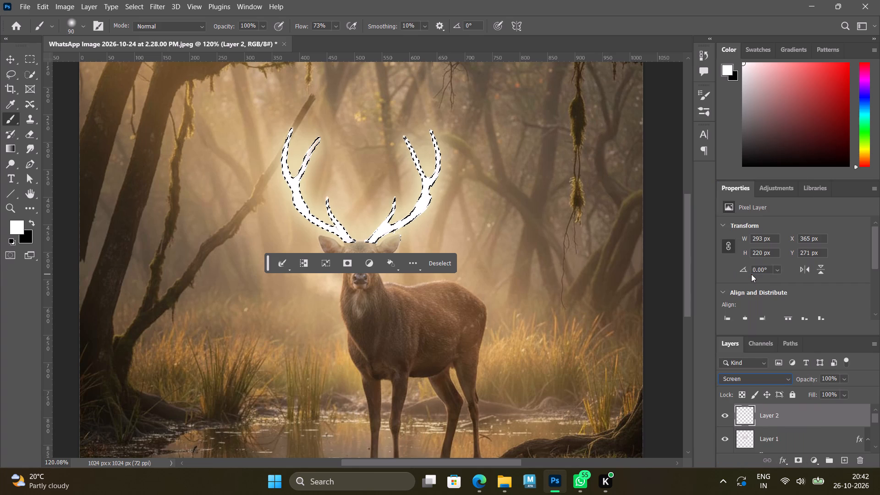
click(842, 378)
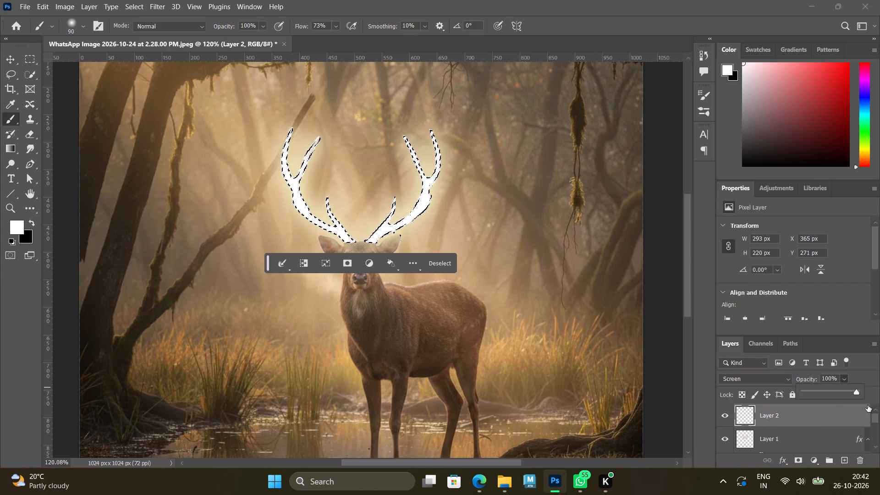
drag(857, 392, 841, 394)
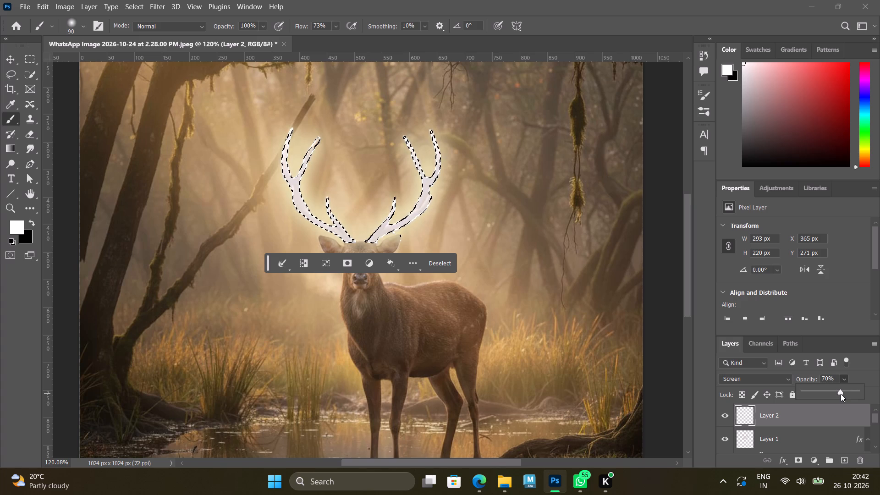
key(Return)
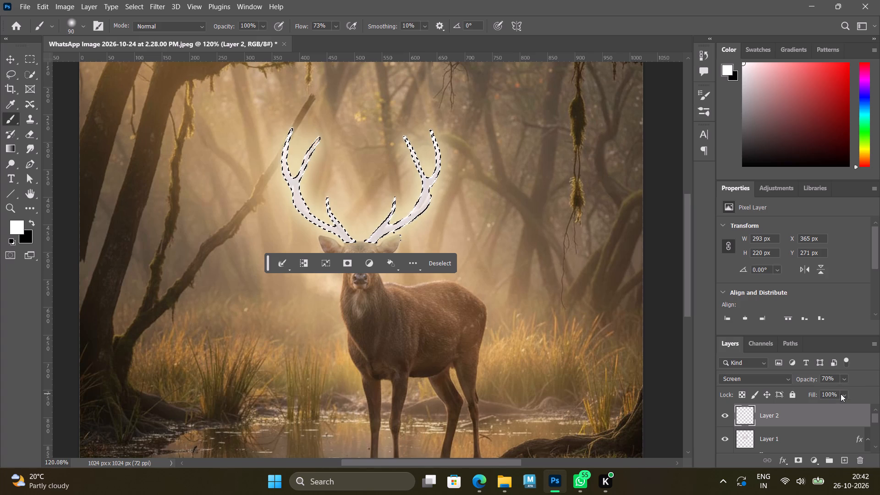
Apply a Gaussian Blur with a 15-pixel radius to the white antler paint on Layer 2 and clear the selection.
click(156, 9)
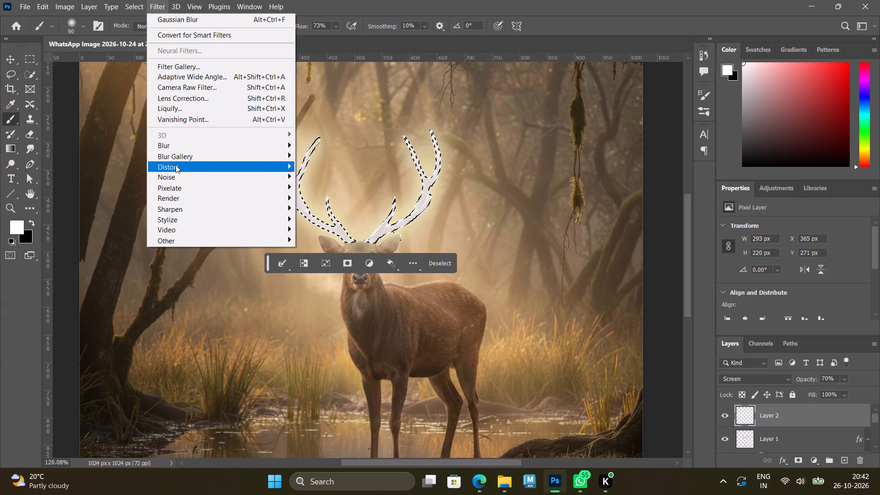
click(352, 187)
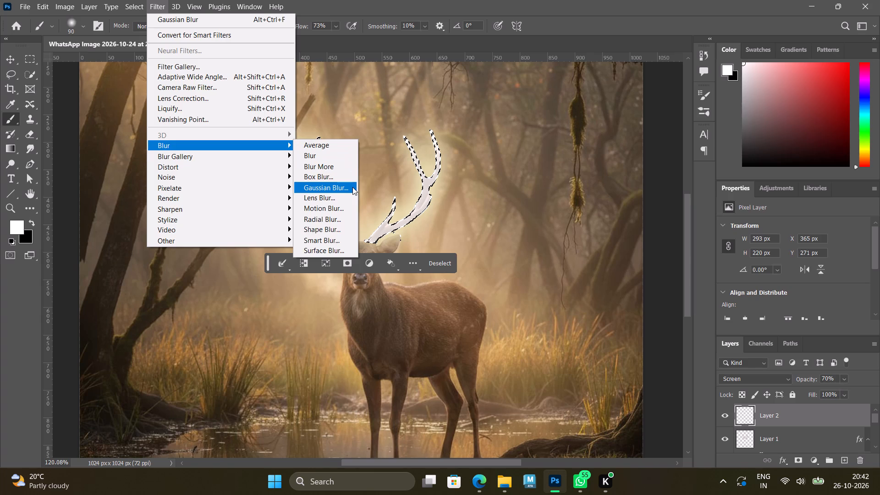
drag(698, 278, 700, 278)
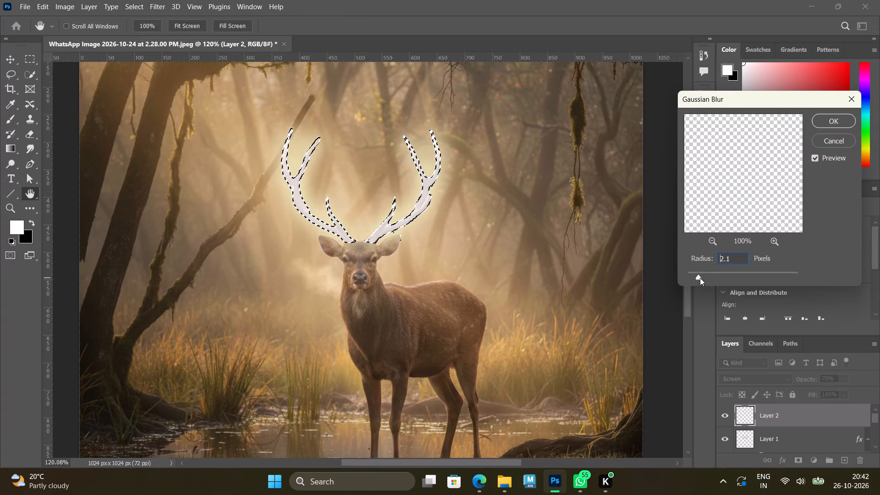
drag(700, 278, 736, 288)
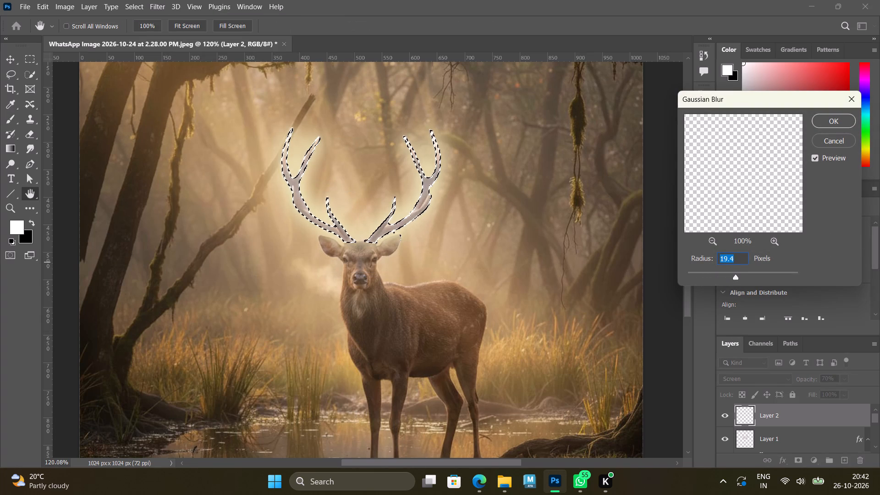
text(15)
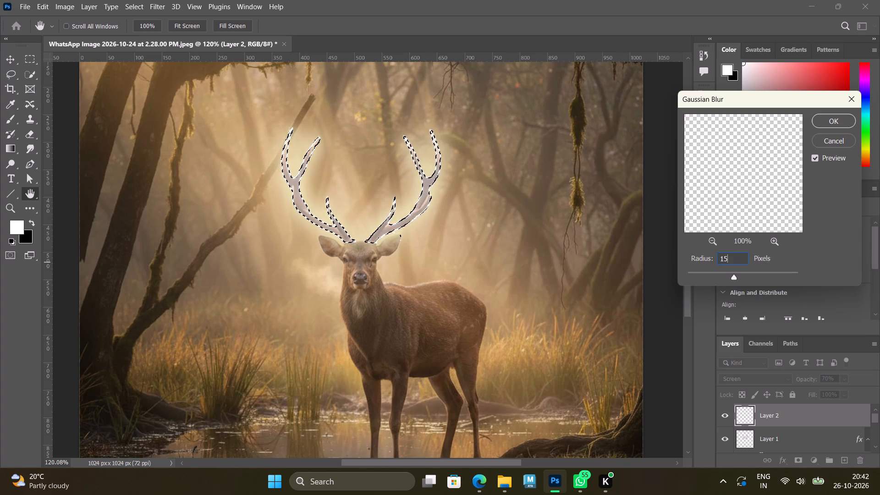
key(Return)
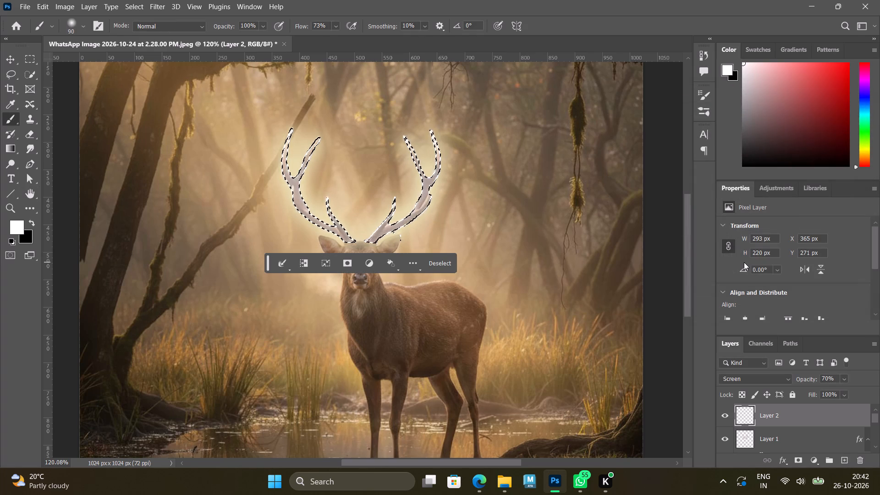
key(ctrl+d)
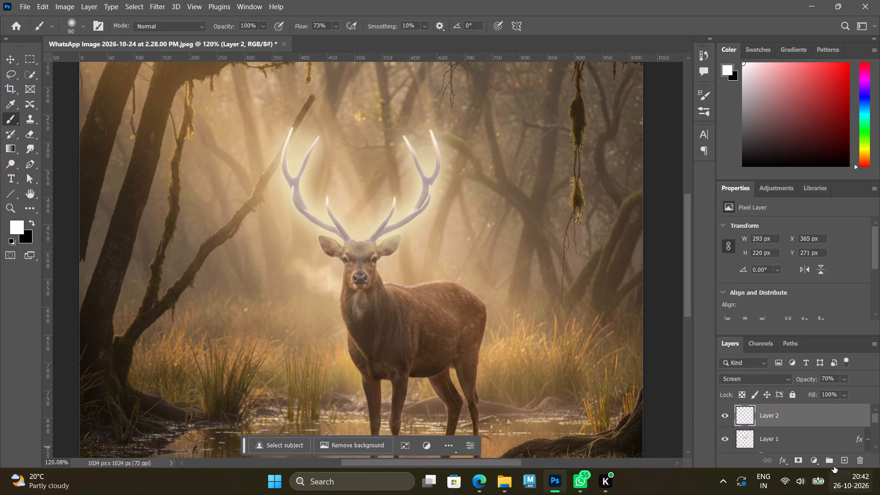
Add a new empty layer above Layer 2.
click(847, 456)
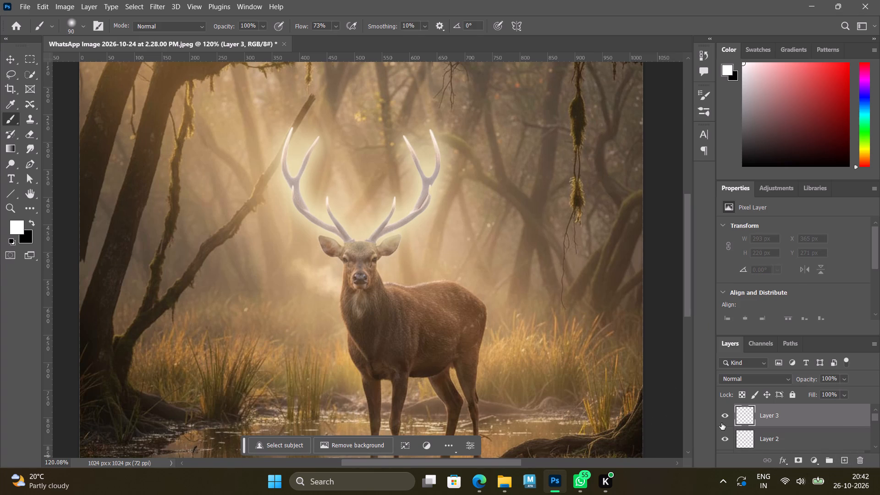
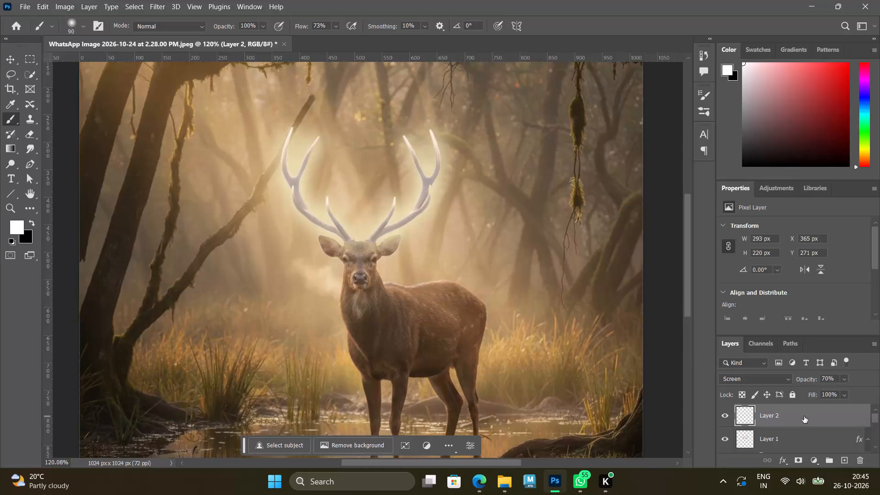
Delete Layer 2 with the white antler paint and Layer 1 with its glow effects, leaving Hue/Saturation 1 above Layer 0 copy.
click(797, 425)
key(Delete)
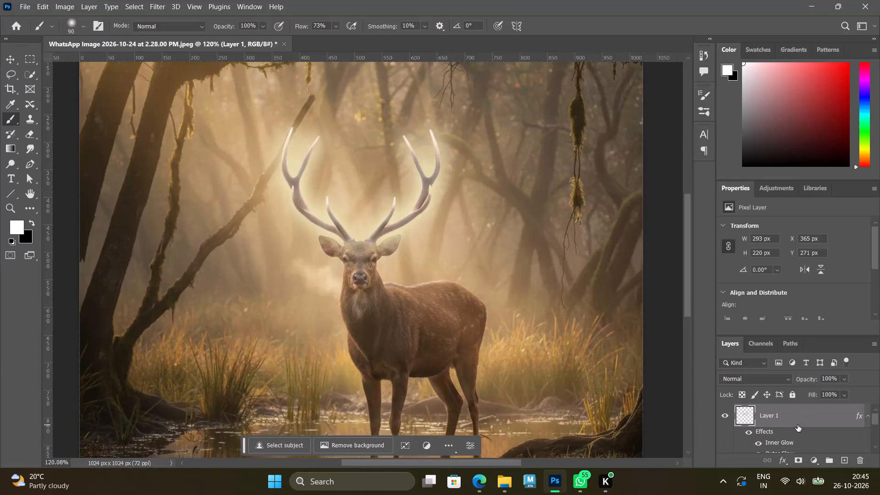
click(797, 418)
key(Delete)
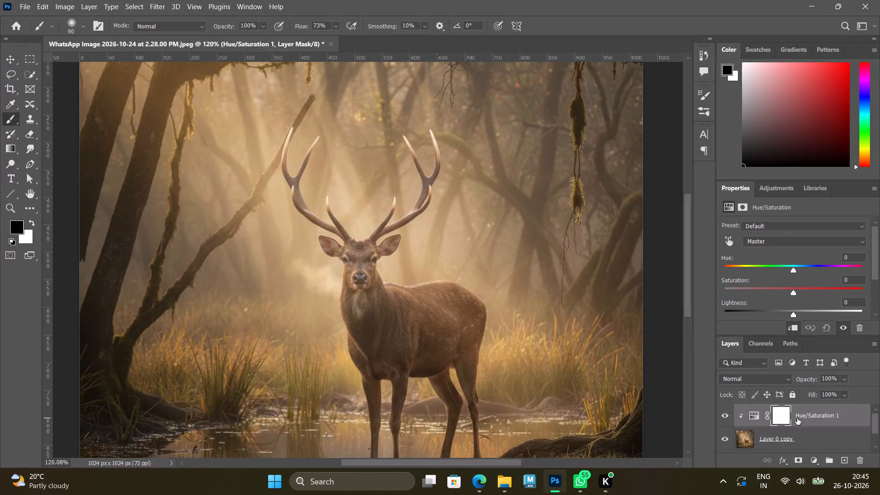
key(ctrl+z)
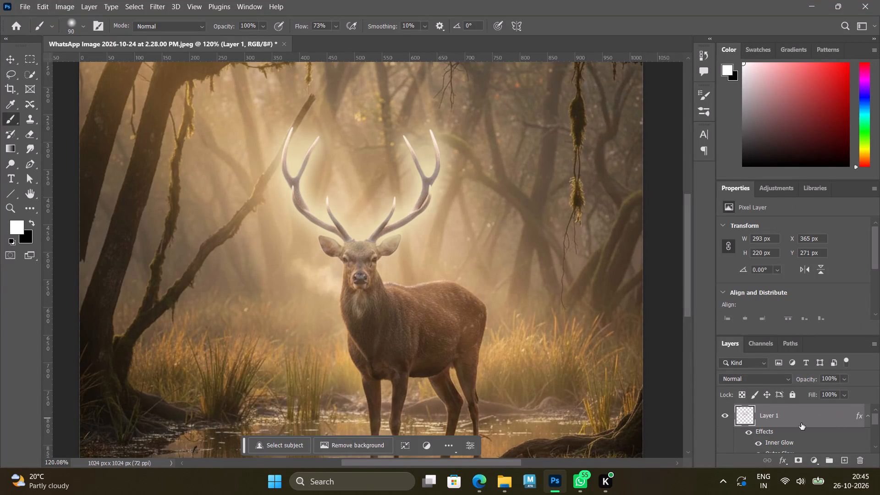
click(800, 421)
key(Delete)
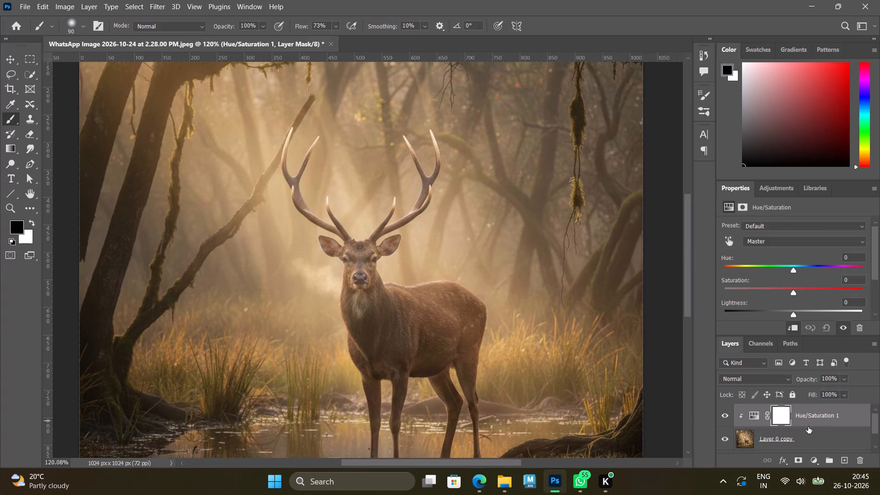
Clear the whole-canvas selection and select the deer automatically with Select Subject.
ctrl+click(744, 435)
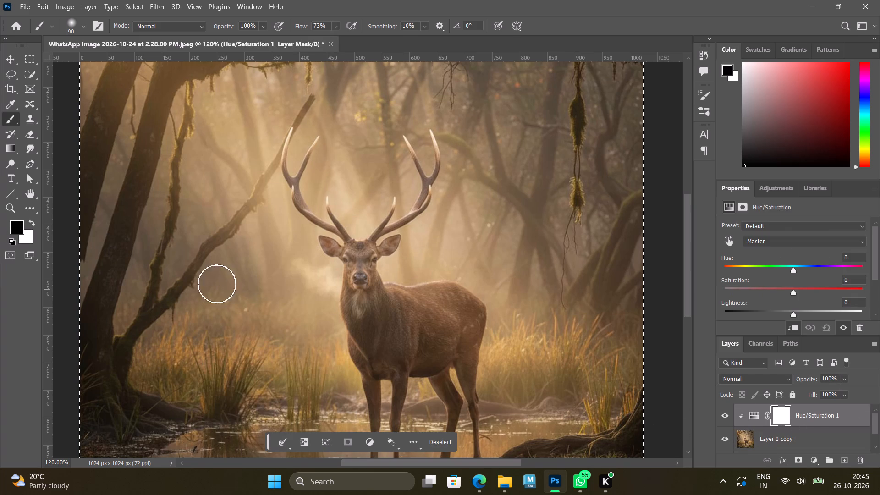
click(29, 78)
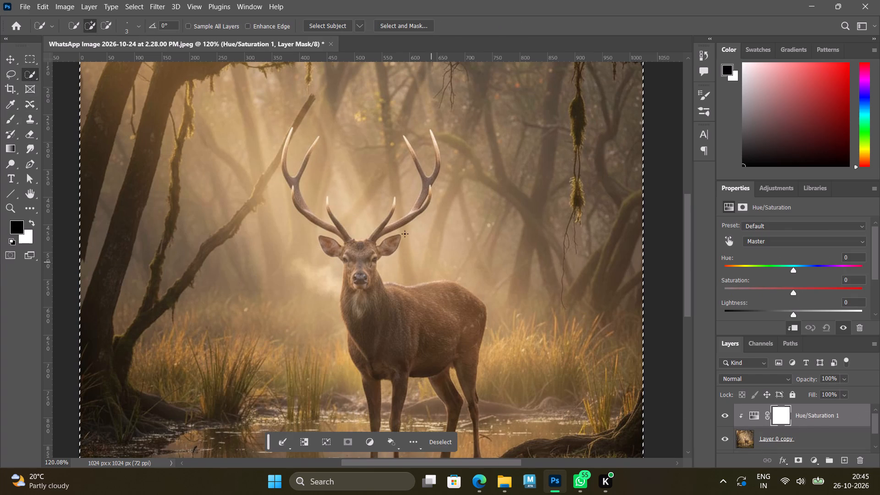
key(ctrl+d)
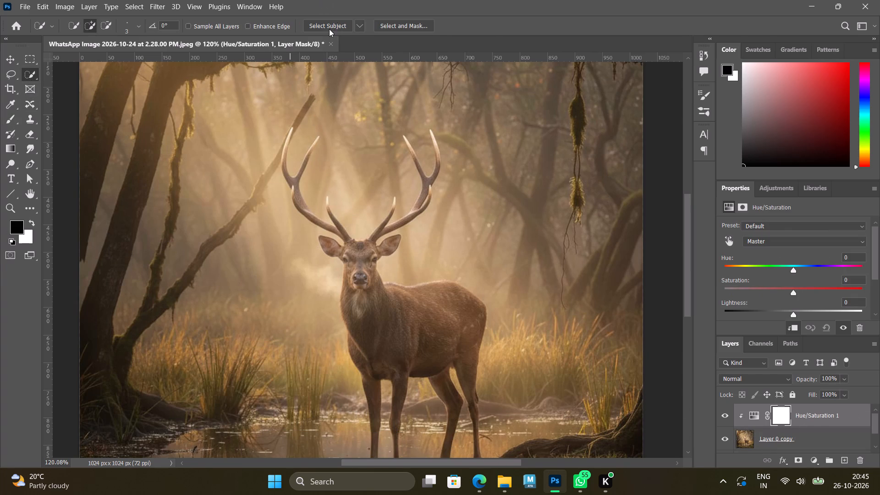
click(328, 25)
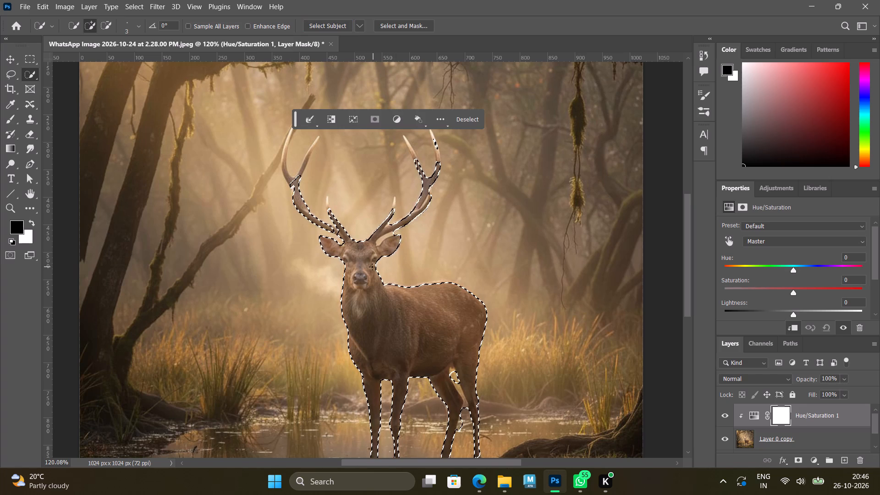
Refine the deer selection around the head and antlers with the Quick Selection tool.
scroll(372, 267, up, 11)
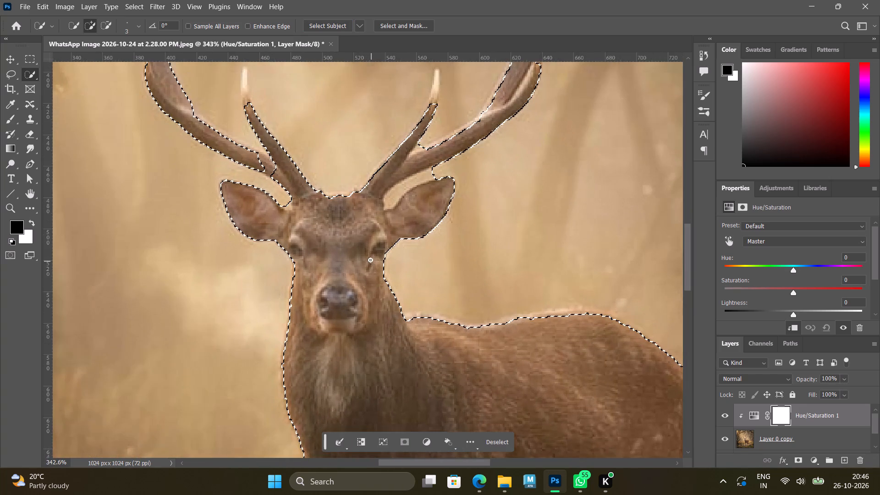
Subtract the background gaps between each ear and the antler above it from the deer selection.
scroll(363, 229, up, 5)
key(space)
key(space)
key(space)
key(space)
key(space)
key(space)
key(space)
key(space)
drag(339, 176, 370, 283)
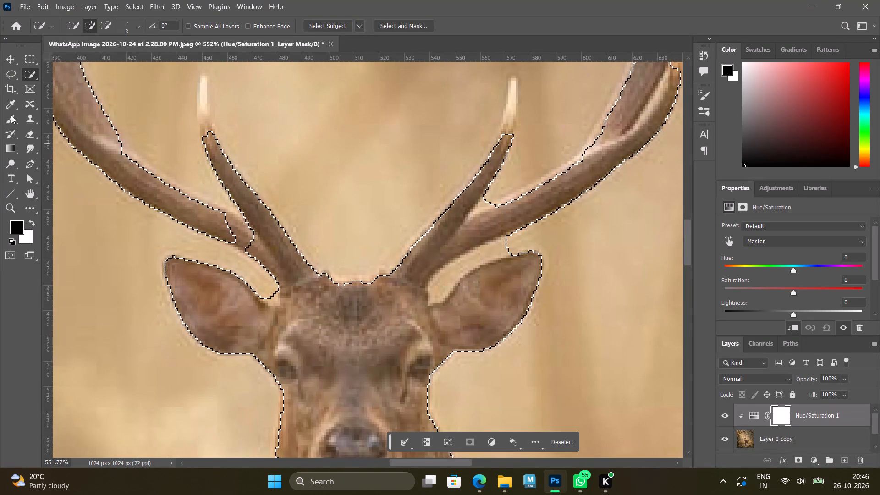
click(33, 78)
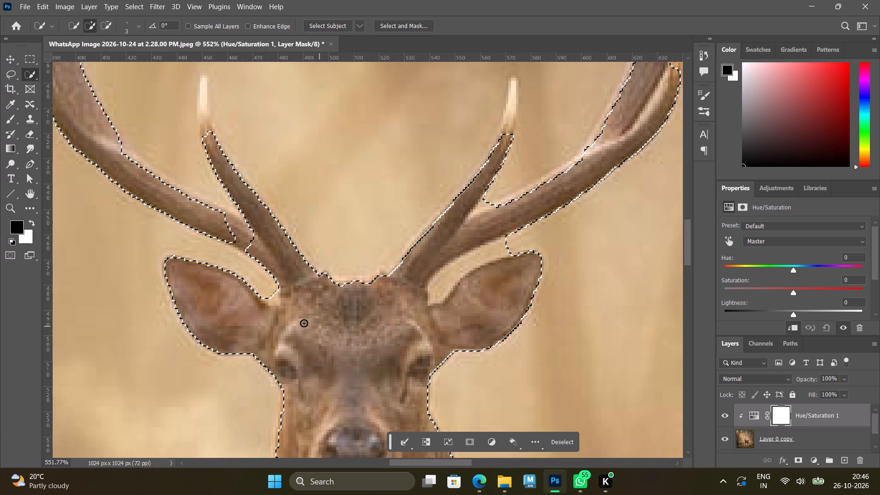
scroll(461, 309, up, 6)
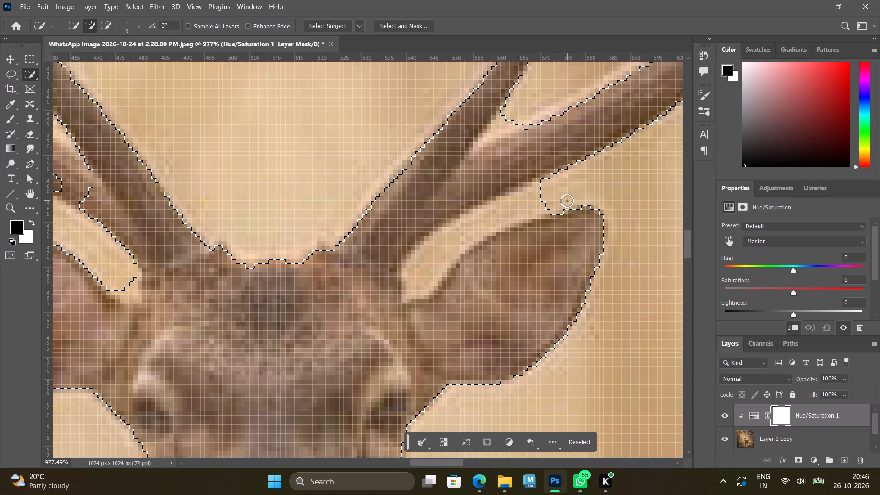
alt+drag(552, 196, 512, 220)
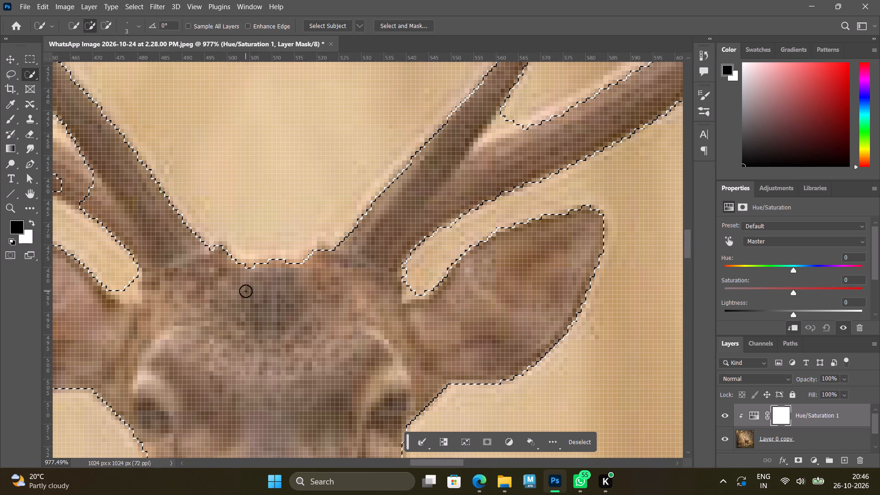
alt+drag(122, 271, 128, 290)
Add the missing area at the left antler's base and its inner tine up to the pale tip to the selection.
scroll(136, 255, down, 5)
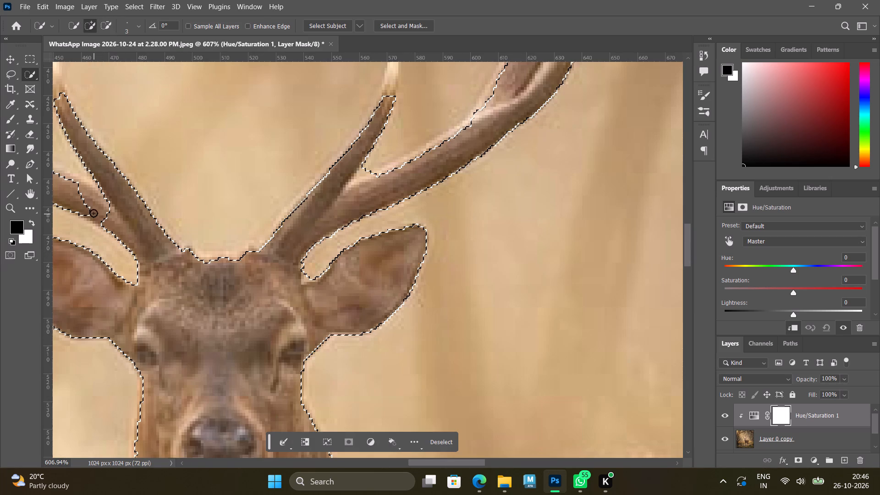
shift+drag(82, 204, 109, 213)
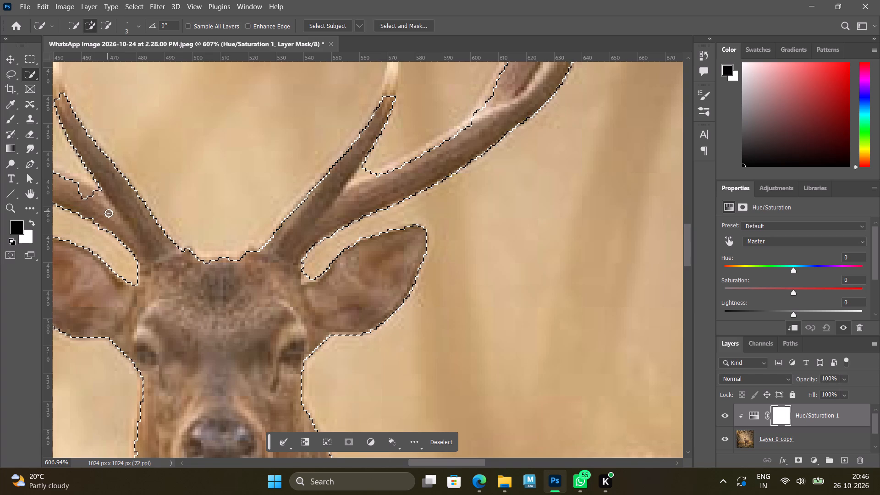
shift+drag(109, 213, 84, 195)
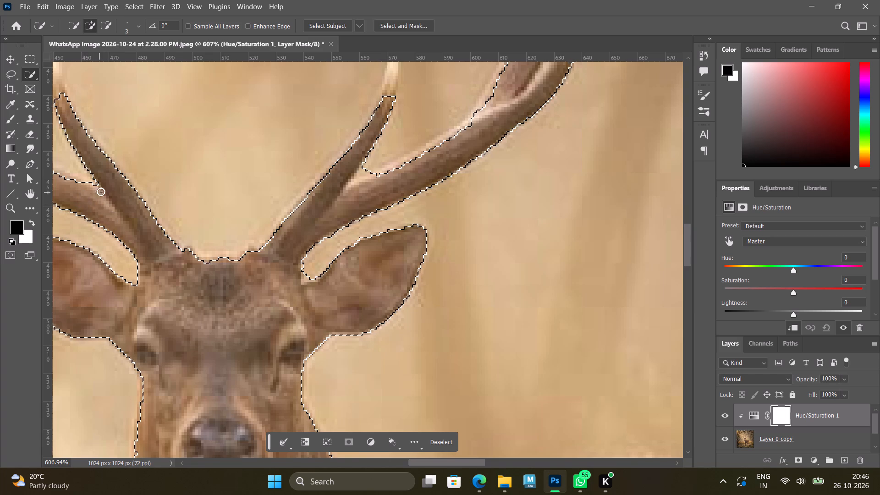
scroll(101, 191, down, 5)
key(space)
key(space)
key(space)
key(space)
key(space)
key(space)
key(space)
key(space)
key(space)
key(space)
key(space)
key(space)
key(space)
key(space)
key(space)
drag(98, 189, 205, 276)
scroll(203, 231, up, 6)
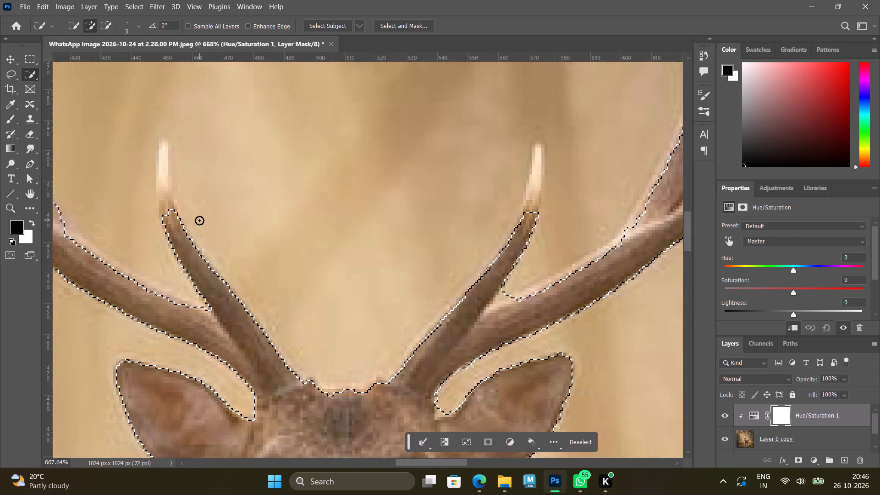
scroll(199, 220, up, 6)
key(space)
drag(161, 241, 187, 277)
shift+drag(173, 241, 166, 144)
Add the short pale tine on the left antler's outer edge, below the upper fork, to the selection.
scroll(151, 249, down, 5)
key(space)
key(space)
key(space)
key(space)
key(space)
key(space)
key(space)
key(space)
key(space)
key(space)
key(space)
key(space)
key(space)
key(space)
key(space)
key(space)
key(space)
key(space)
key(space)
key(space)
drag(109, 274, 353, 385)
drag(247, 255, 256, 285)
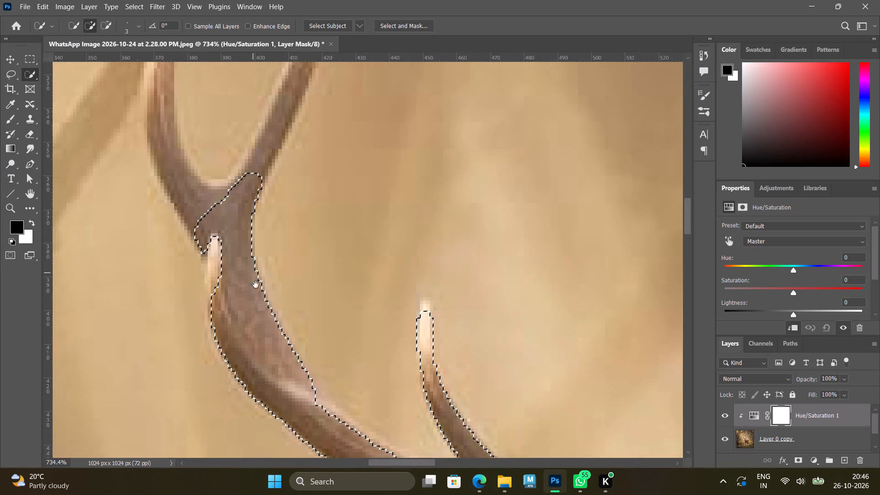
drag(256, 285, 262, 315)
shift+drag(236, 332, 222, 291)
Extend the selection along the inner prong of the left antler's upper fork, up to its pale tip.
key(space)
drag(249, 268, 255, 354)
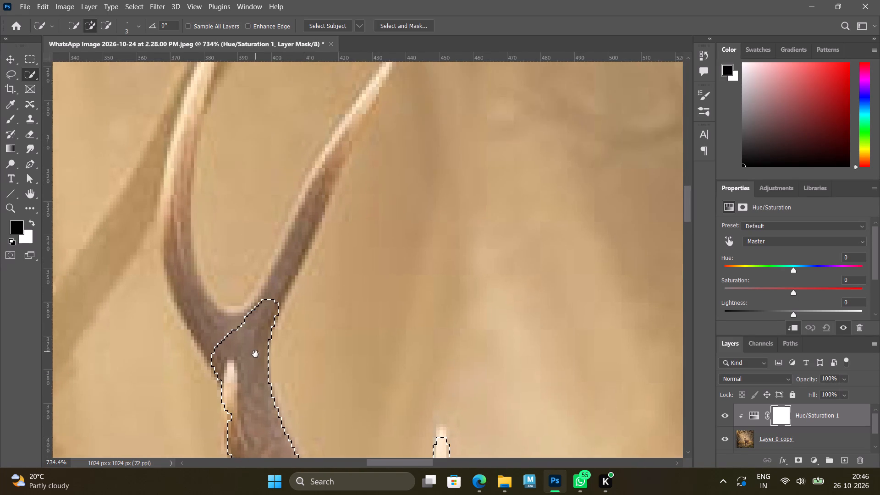
drag(255, 354, 254, 348)
shift+drag(293, 260, 303, 239)
shift+click(303, 239)
shift+drag(255, 318, 291, 260)
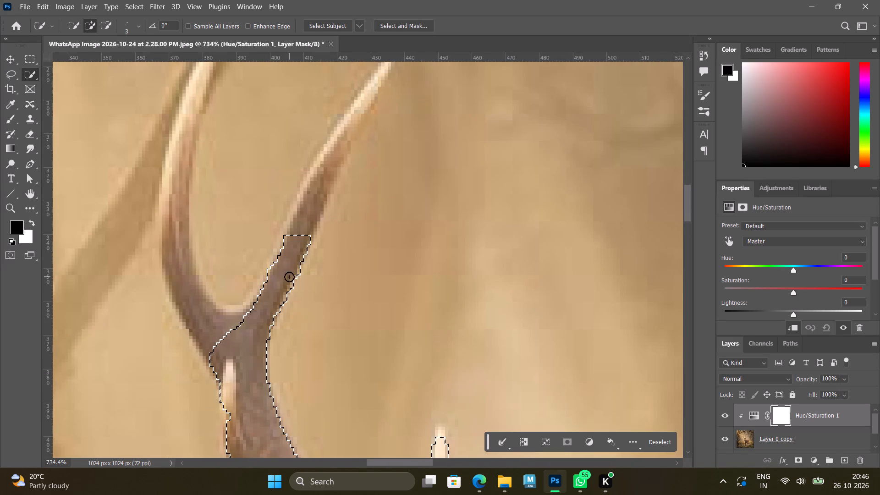
shift+drag(302, 236, 343, 148)
key(space)
drag(347, 150, 337, 212)
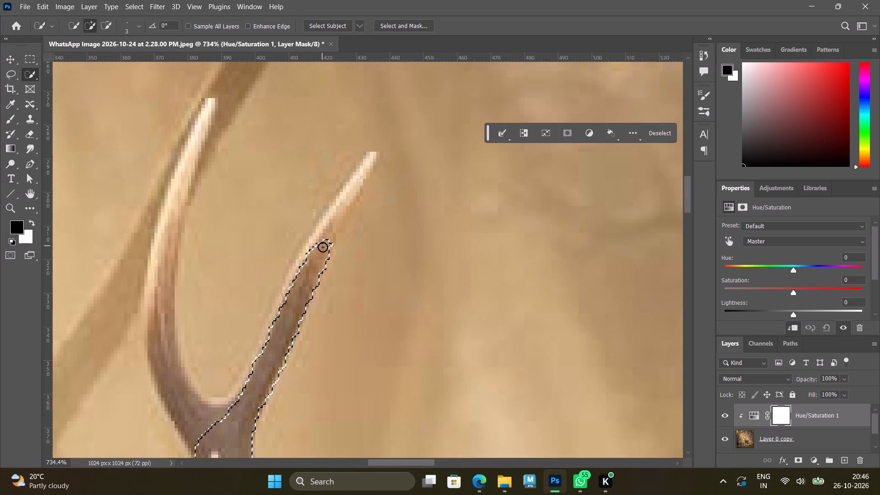
shift+drag(323, 247, 367, 165)
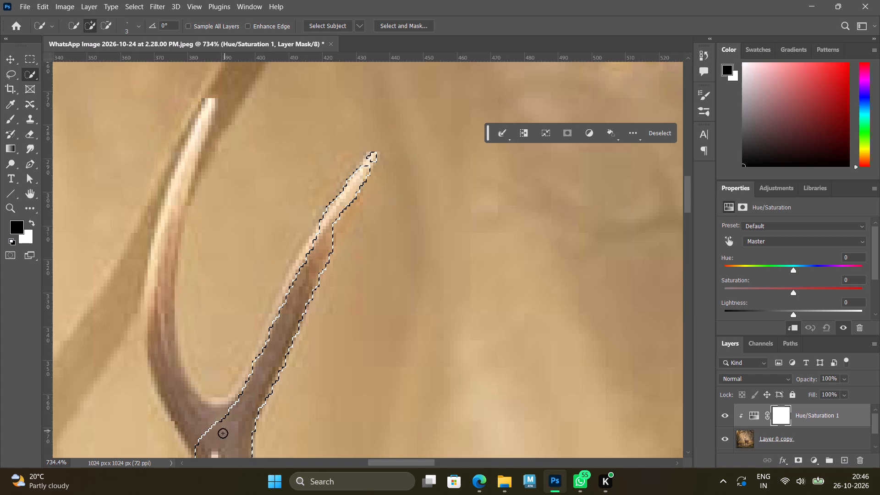
Add the outer prong of the left antler's fork to the selection and subtract the background between the two prongs.
shift+drag(204, 434, 161, 271)
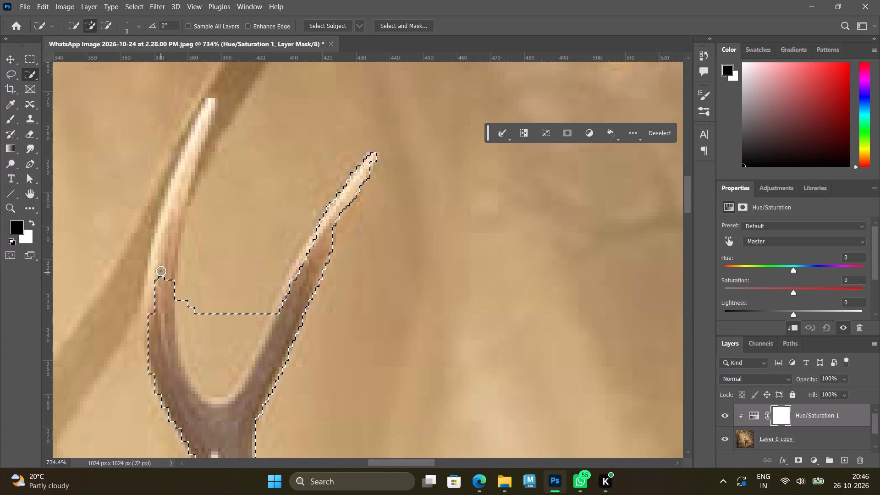
shift+drag(161, 271, 211, 107)
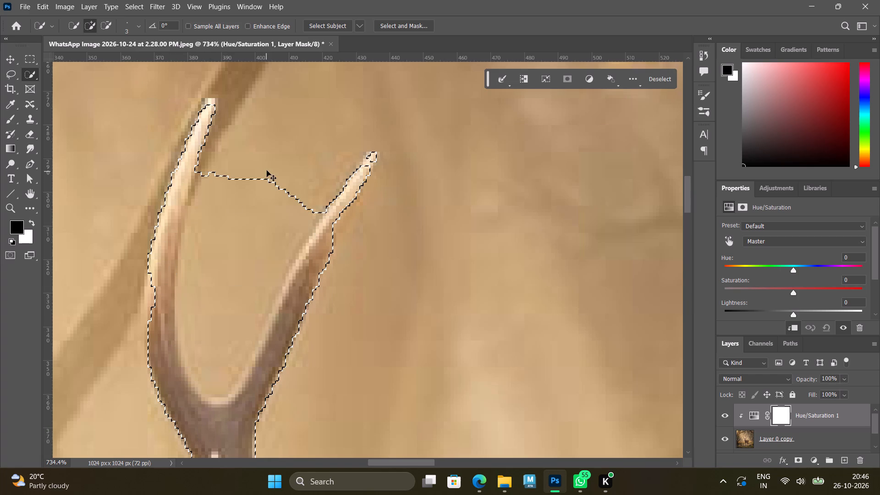
alt+drag(270, 170, 210, 355)
shift+drag(365, 174, 368, 164)
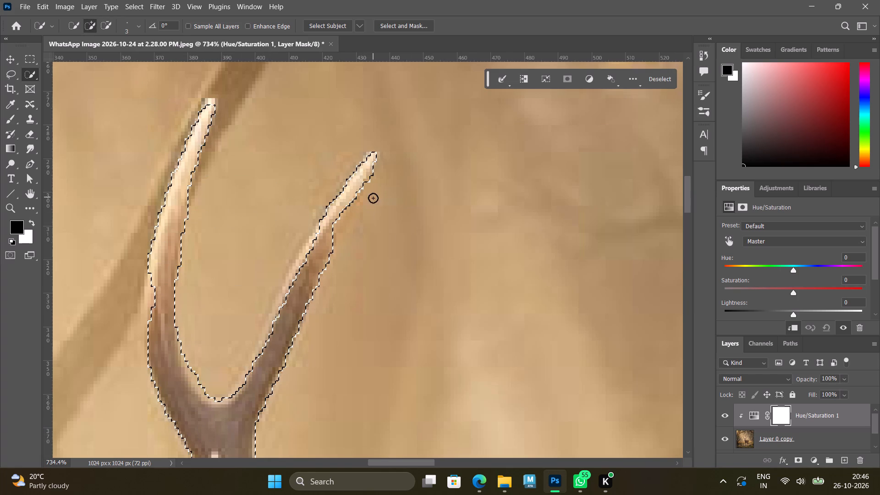
Add both upper prongs and the short pale tine of the right antler to the selection.
scroll(373, 204, down, 7)
key(space)
key(space)
key(space)
key(space)
key(space)
key(space)
key(space)
drag(517, 272, 253, 280)
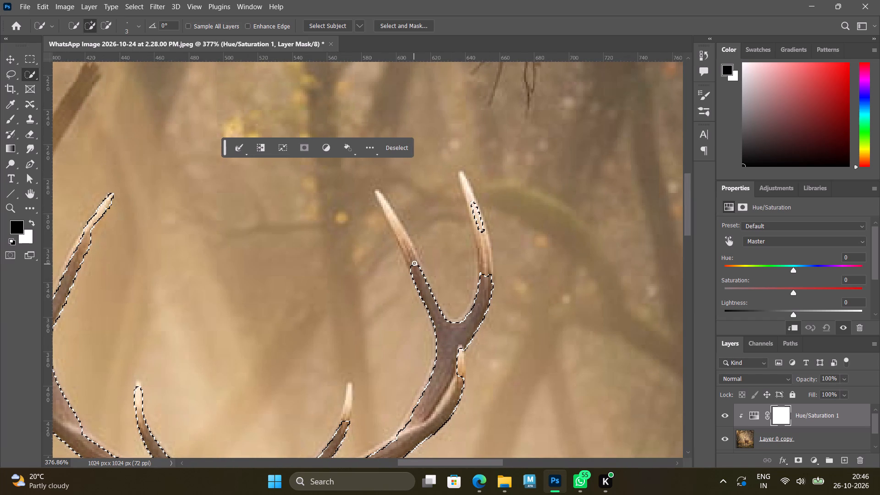
shift+drag(413, 269, 390, 216)
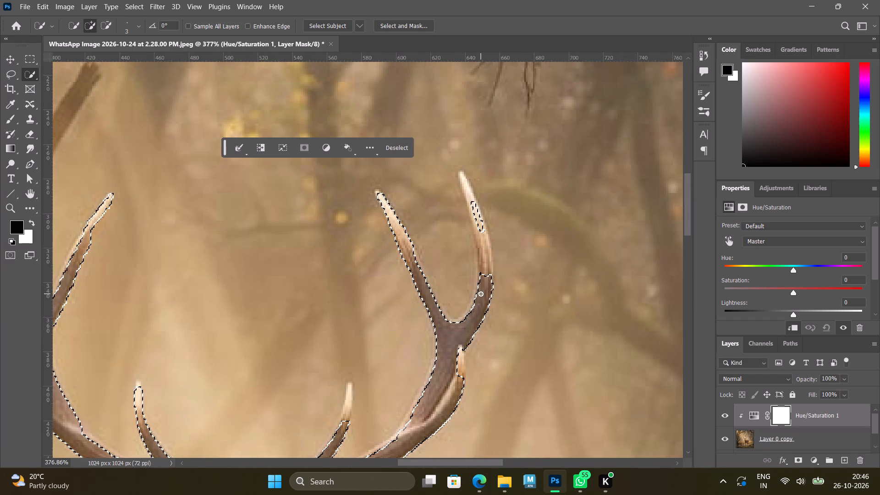
shift+drag(482, 289, 478, 211)
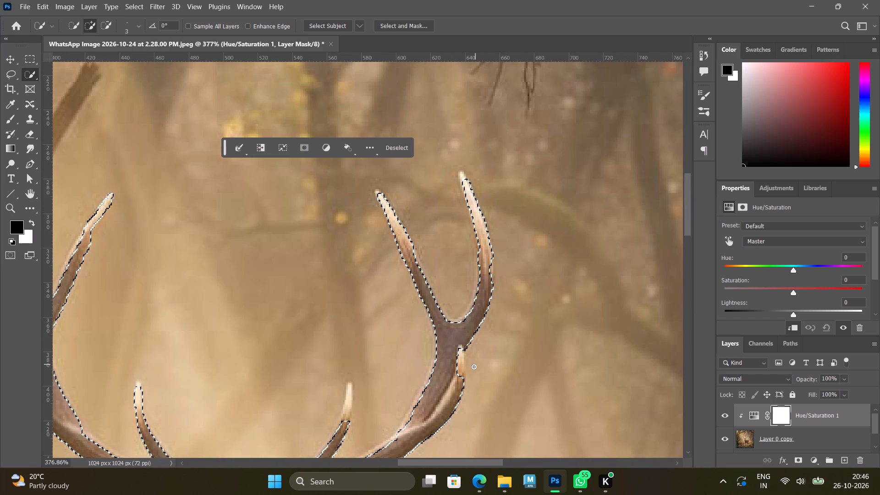
shift+drag(454, 354, 458, 357)
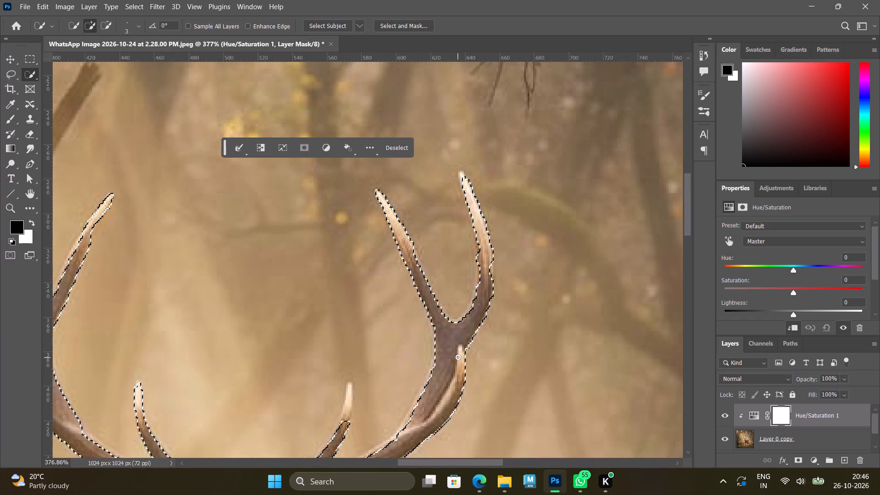
shift+drag(458, 357, 458, 352)
Extend the selection to the tip of the right antler's inner tine and subtract the background sliver at its base.
scroll(453, 355, down, 3)
key(space)
drag(412, 401, 423, 374)
scroll(390, 375, up, 5)
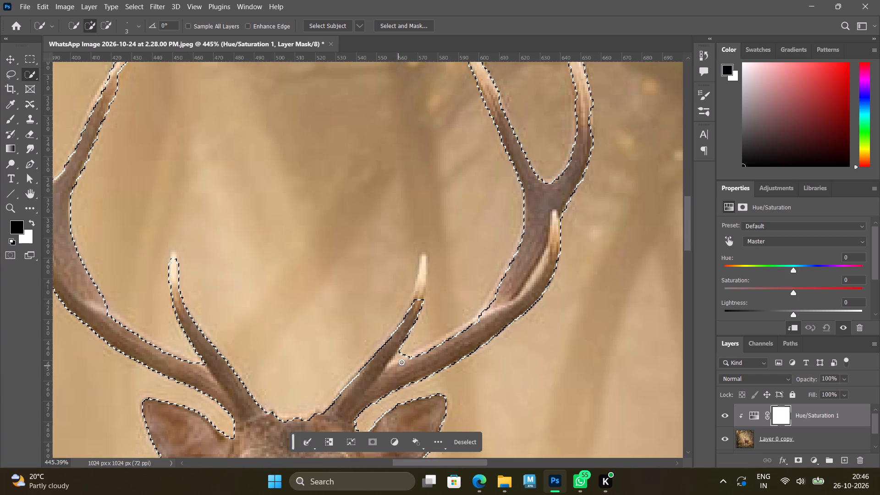
shift+drag(413, 309, 421, 265)
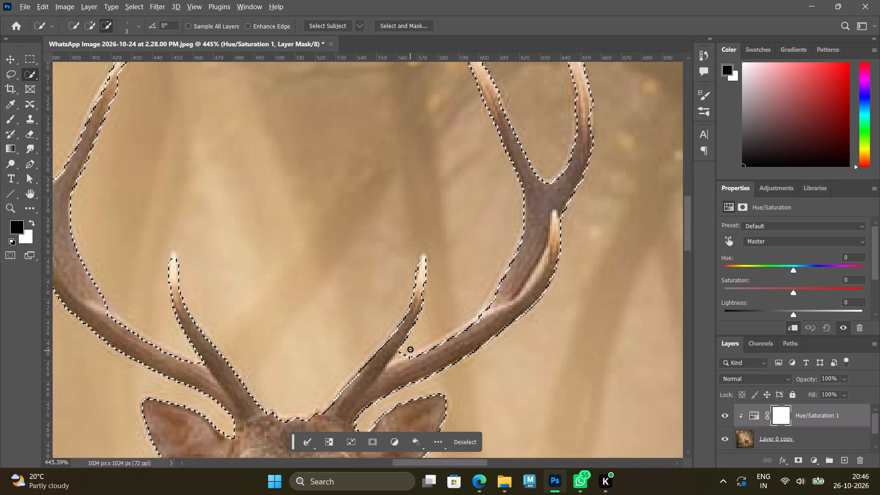
alt+drag(410, 349, 401, 359)
scroll(419, 340, down, 5)
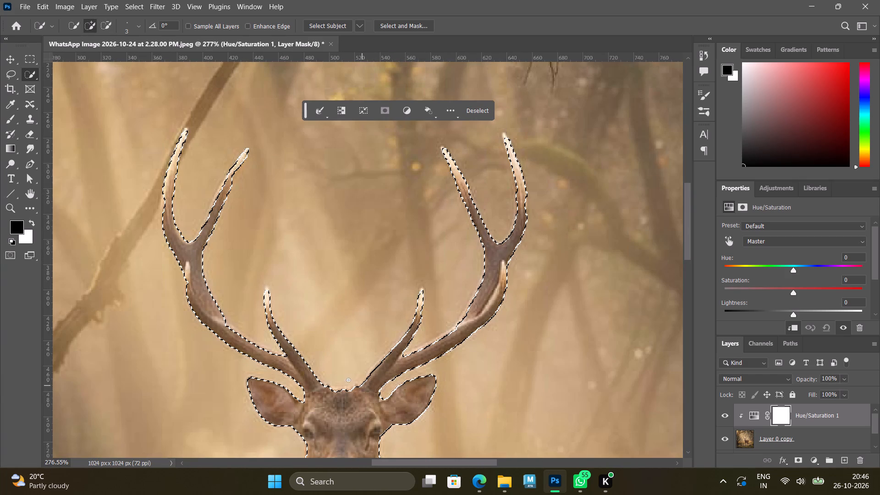
Subtract the deer's ears, head and body from the selection with the Lasso, leaving the antlers and lower legs.
click(15, 77)
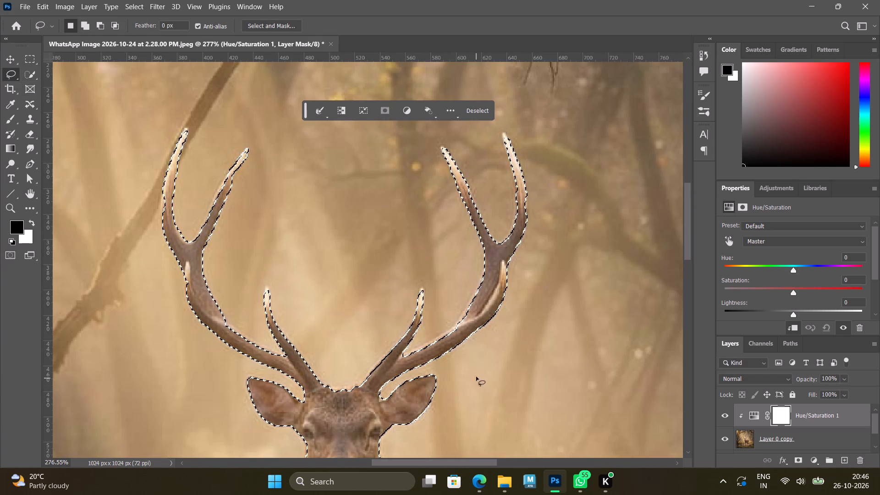
scroll(472, 381, down, 5)
key(space)
key(space)
key(space)
drag(429, 360, 406, 203)
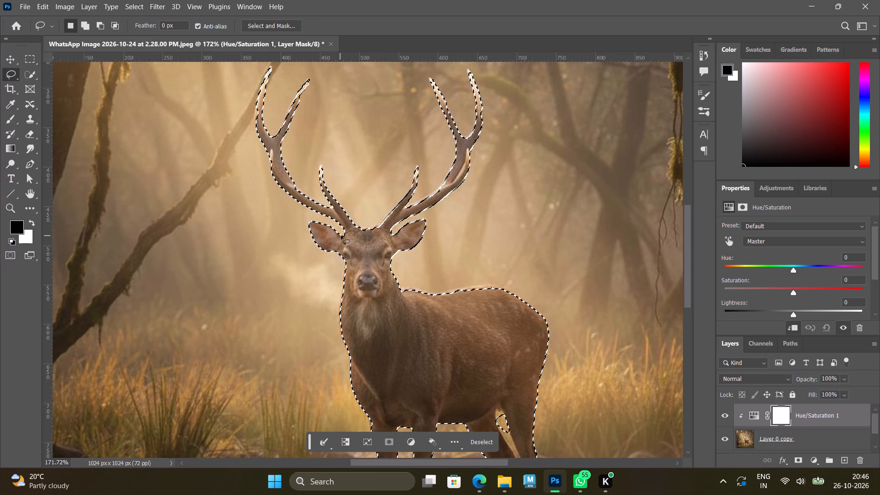
alt+click(337, 228)
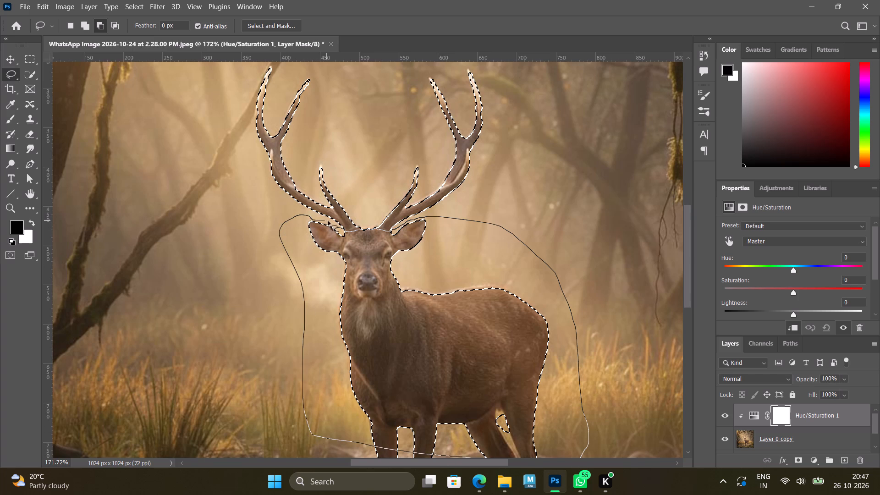
Subtract the deer's lower legs from the selection with the Lasso so only the antlers stay selected.
scroll(427, 291, down, 4)
key(space)
key(space)
key(space)
key(space)
key(space)
key(space)
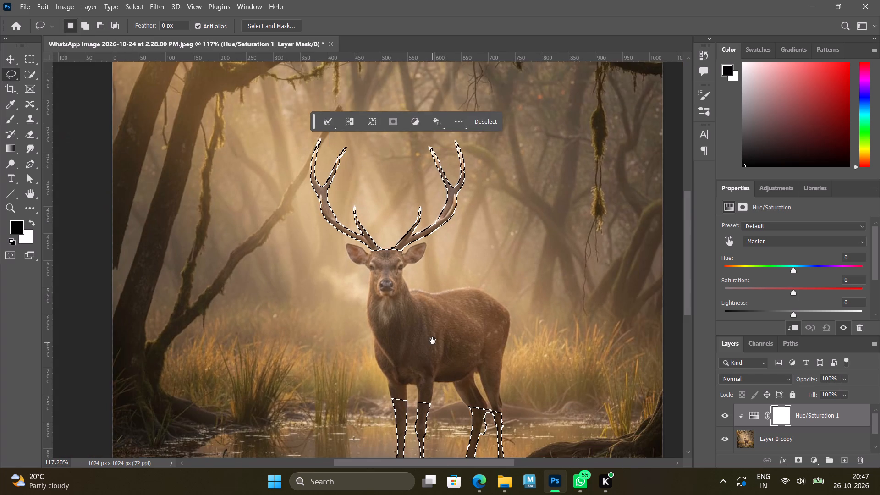
drag(431, 331, 398, 236)
drag(475, 265, 529, 379)
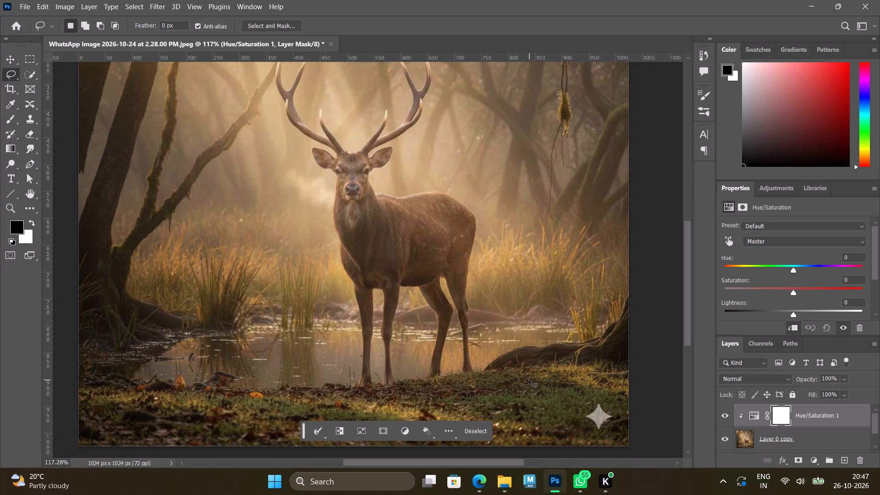
key(ctrl+z)
alt+drag(463, 279, 348, 320)
Copy the selected antlers from Layer 0 copy onto a new layer.
key(space)
key(space)
key(space)
key(space)
key(space)
key(space)
drag(395, 220, 393, 295)
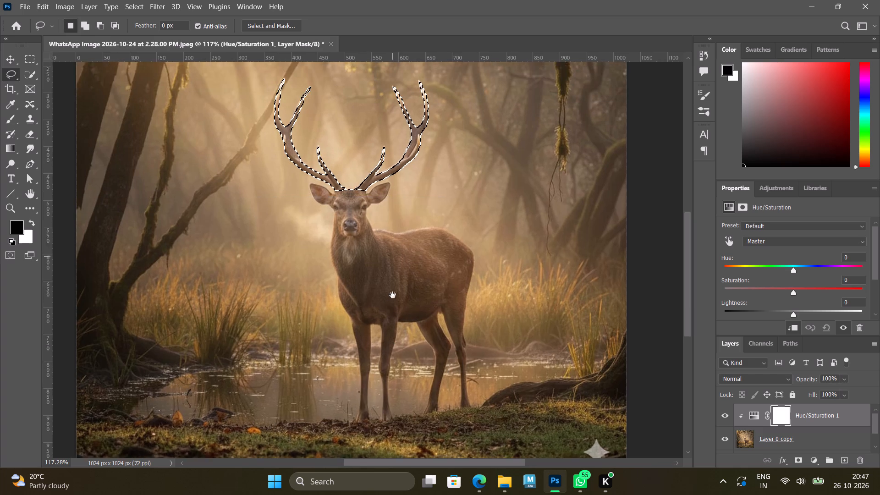
drag(393, 295, 396, 331)
scroll(802, 434, up, 3)
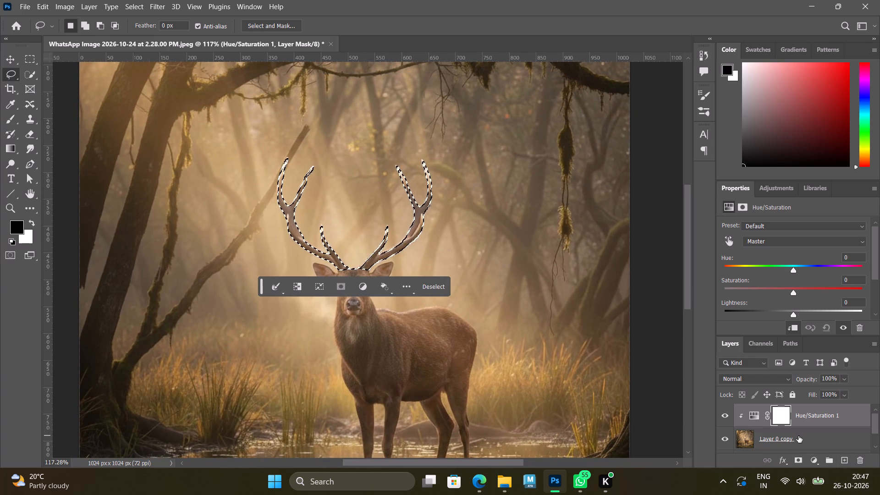
click(747, 437)
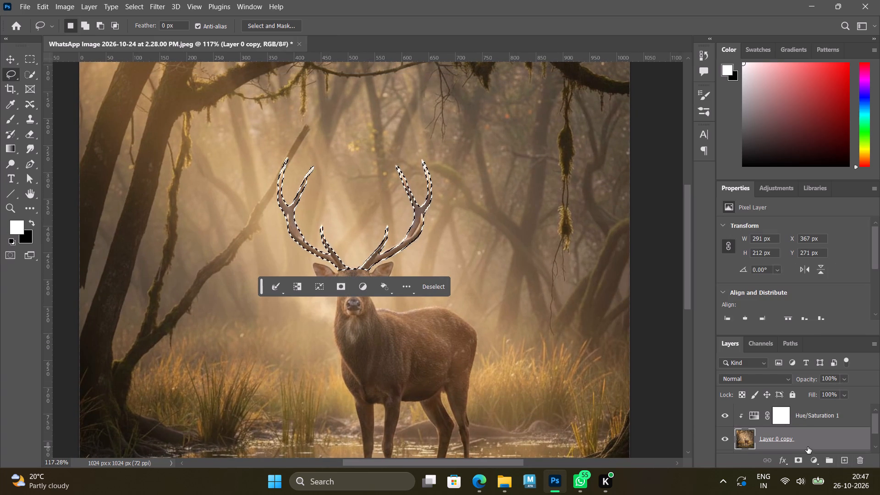
key(ctrl+j)
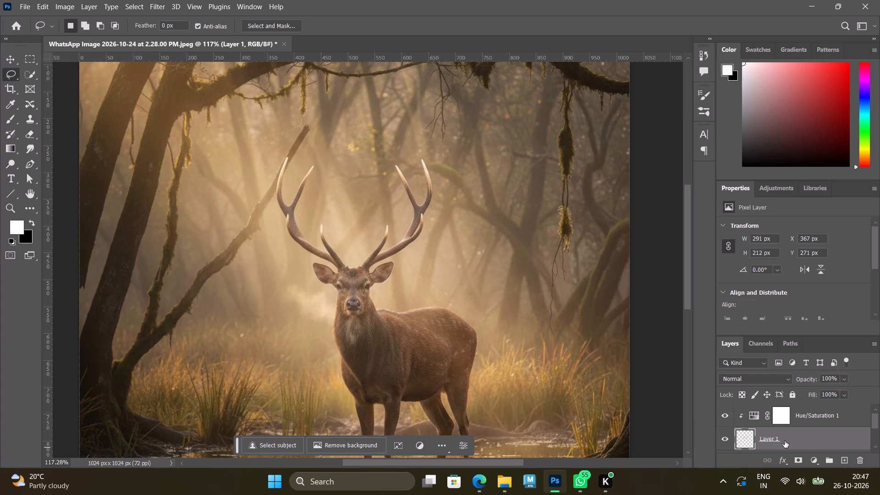
Delete the Hue/Saturation 1 adjustment layer together with its mask.
scroll(785, 440, down, 1)
scroll(788, 422, up, 3)
click(811, 414)
key(Delete)
click(811, 414)
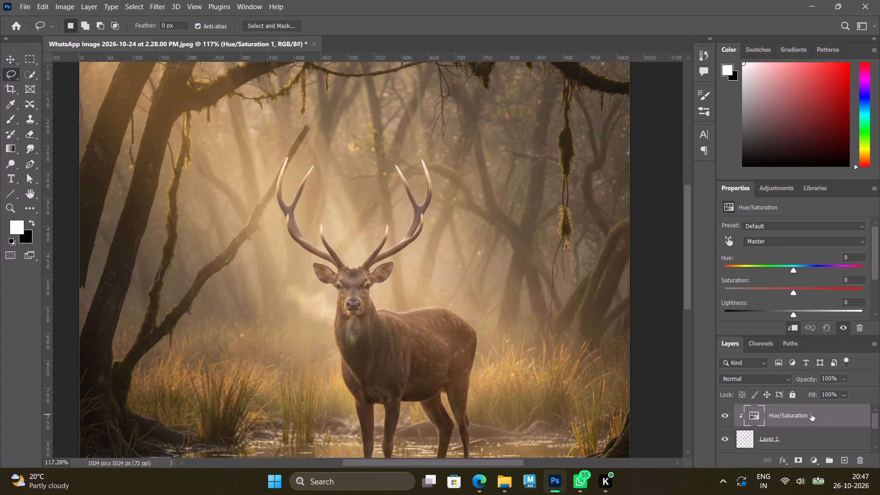
key(Delete)
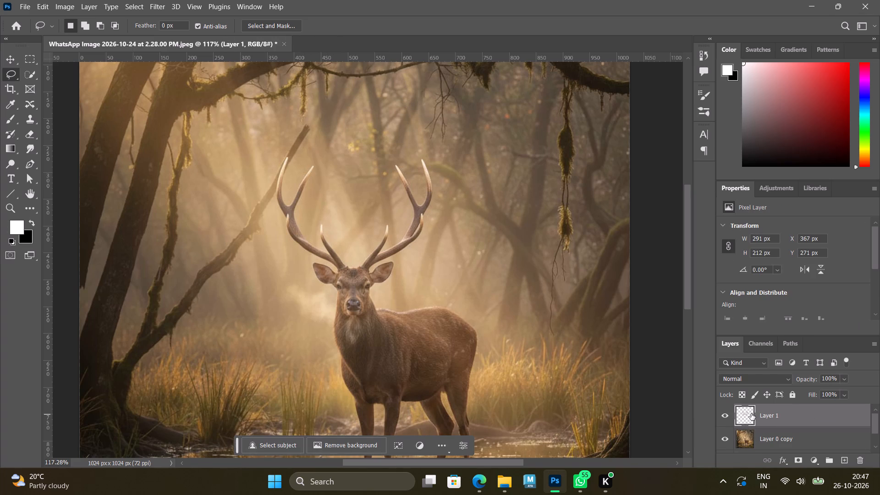
Load the antler outline of Layer 1 as a selection.
ctrl+click(749, 413)
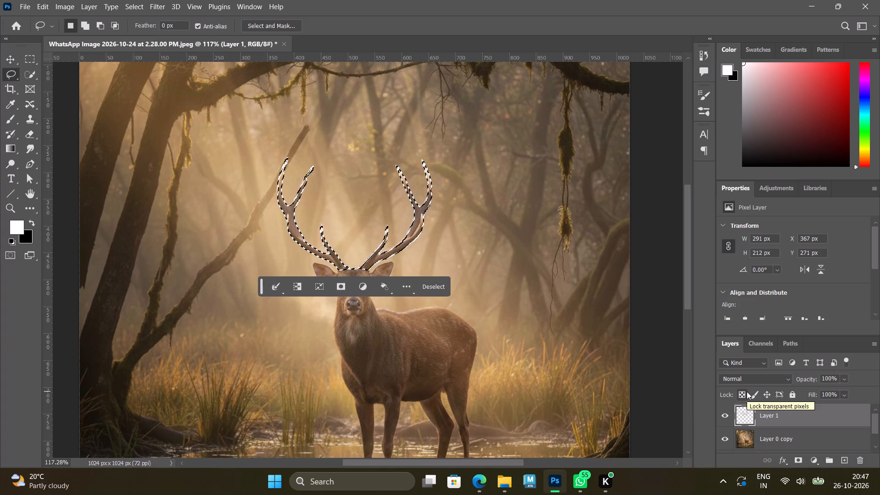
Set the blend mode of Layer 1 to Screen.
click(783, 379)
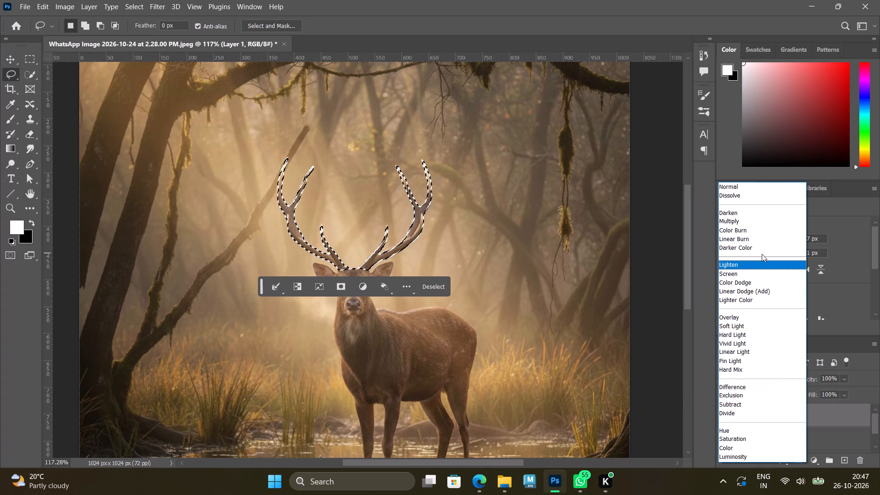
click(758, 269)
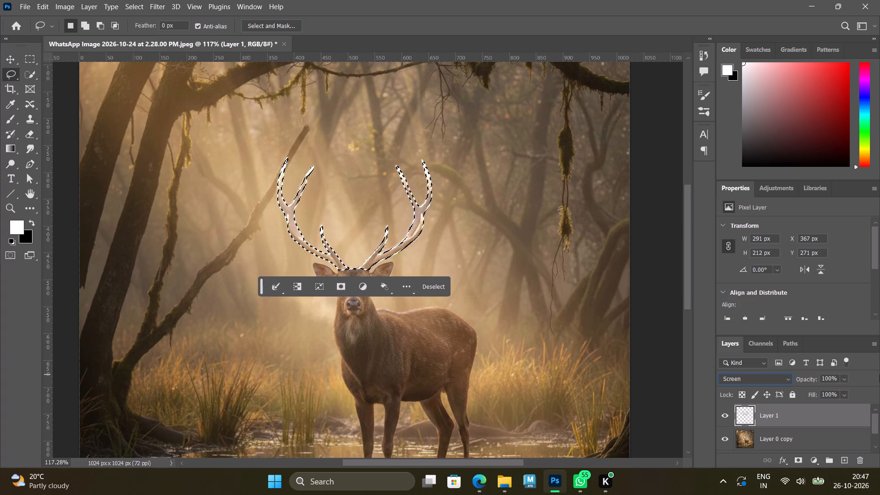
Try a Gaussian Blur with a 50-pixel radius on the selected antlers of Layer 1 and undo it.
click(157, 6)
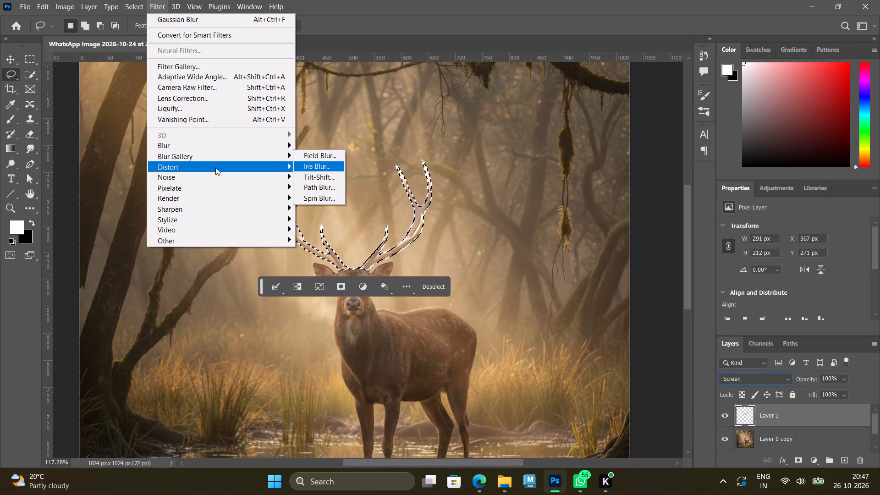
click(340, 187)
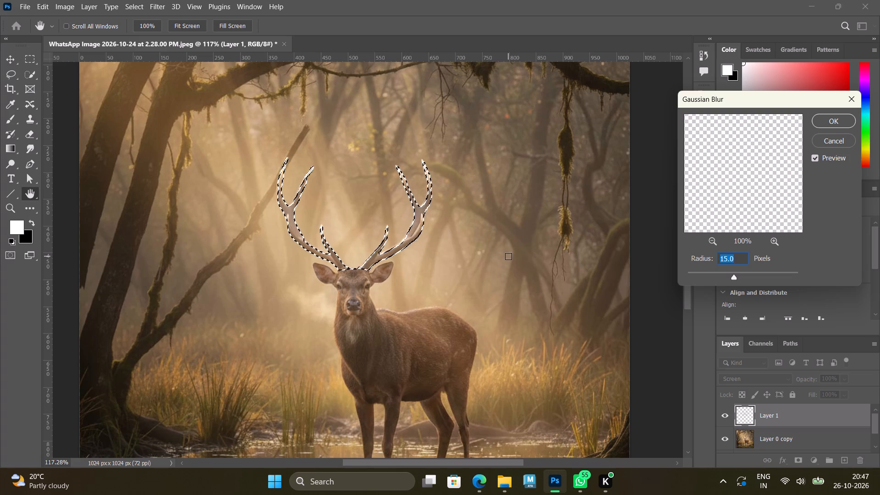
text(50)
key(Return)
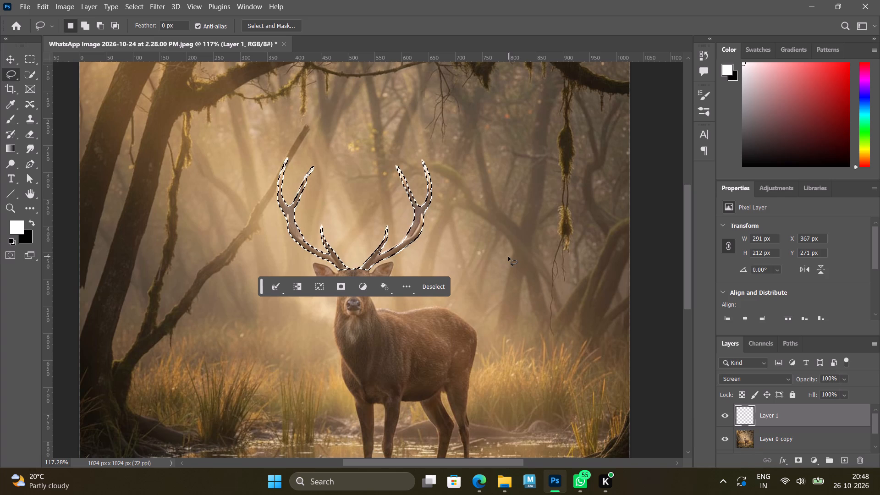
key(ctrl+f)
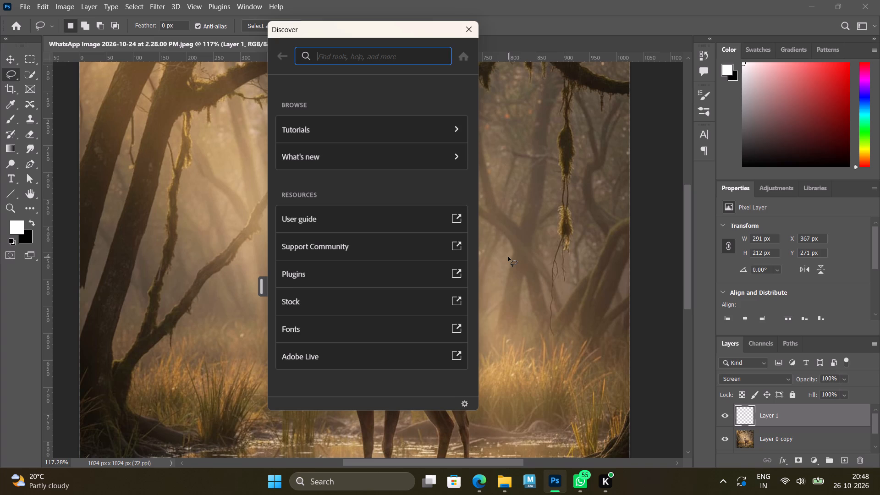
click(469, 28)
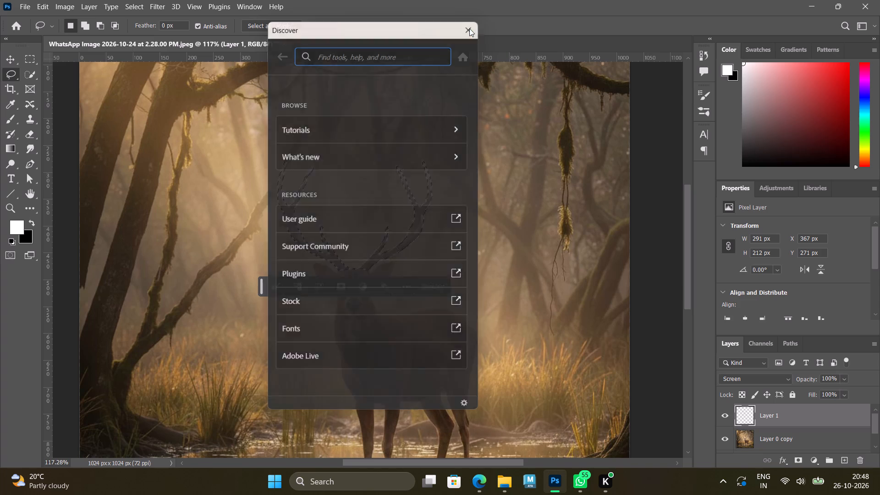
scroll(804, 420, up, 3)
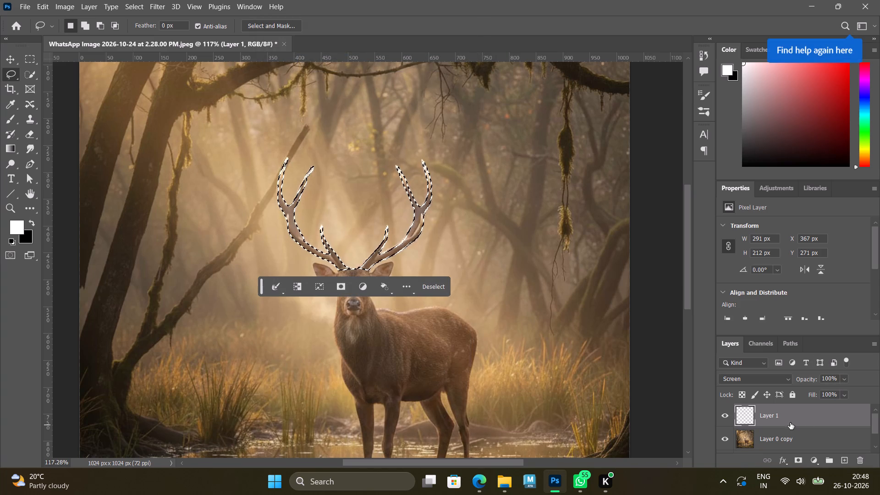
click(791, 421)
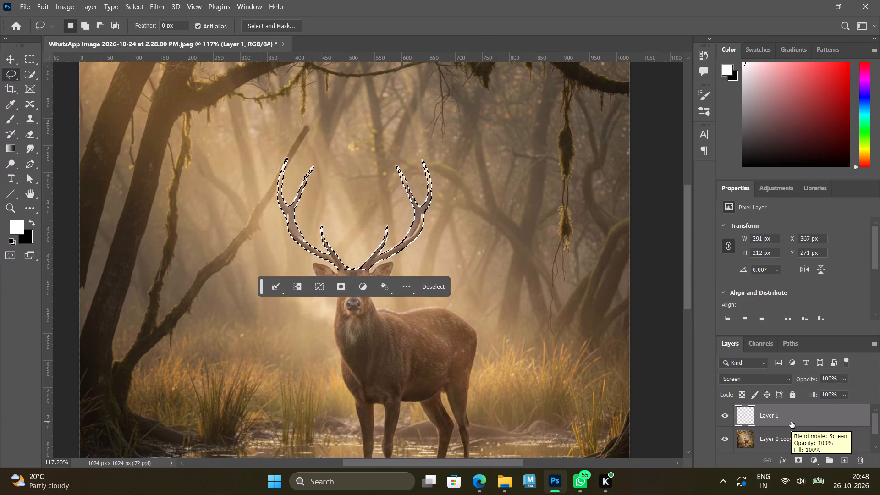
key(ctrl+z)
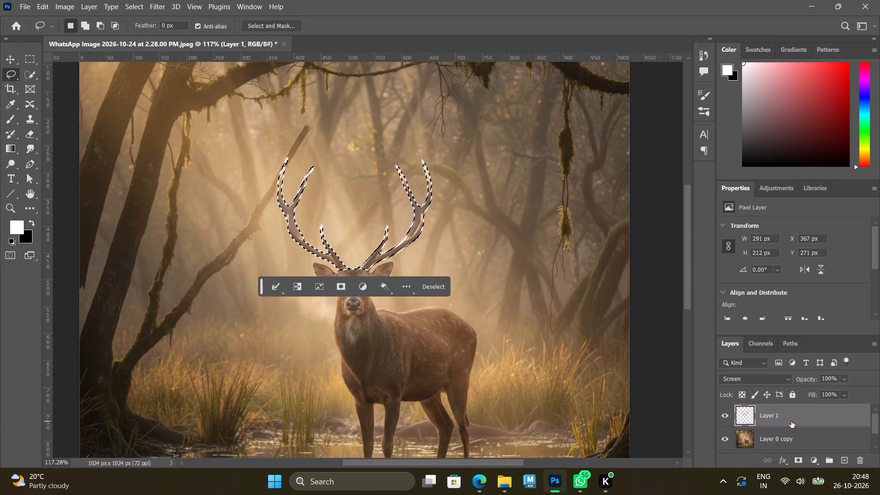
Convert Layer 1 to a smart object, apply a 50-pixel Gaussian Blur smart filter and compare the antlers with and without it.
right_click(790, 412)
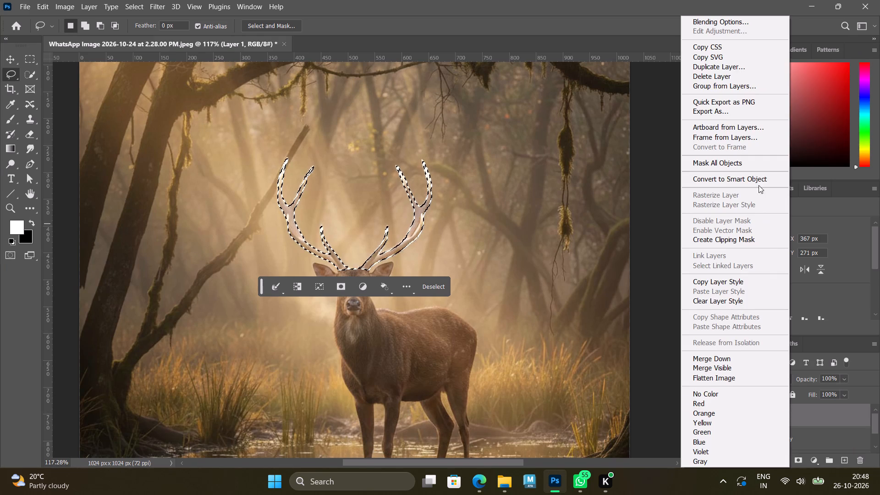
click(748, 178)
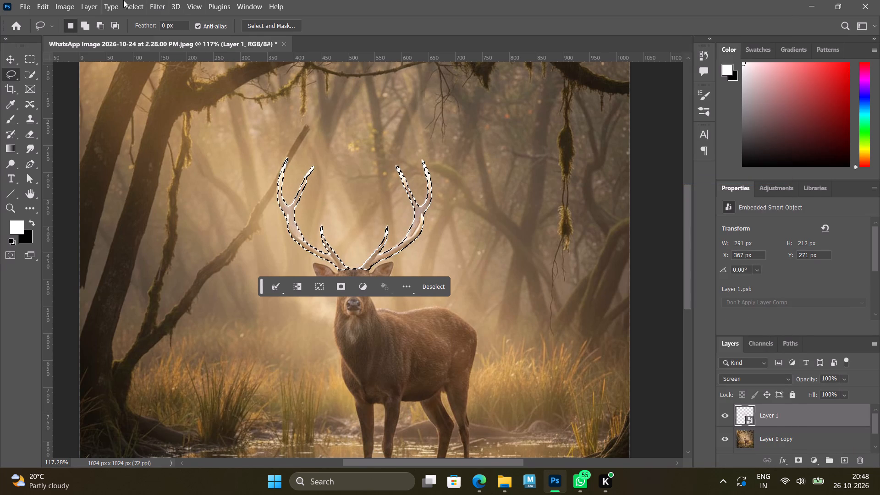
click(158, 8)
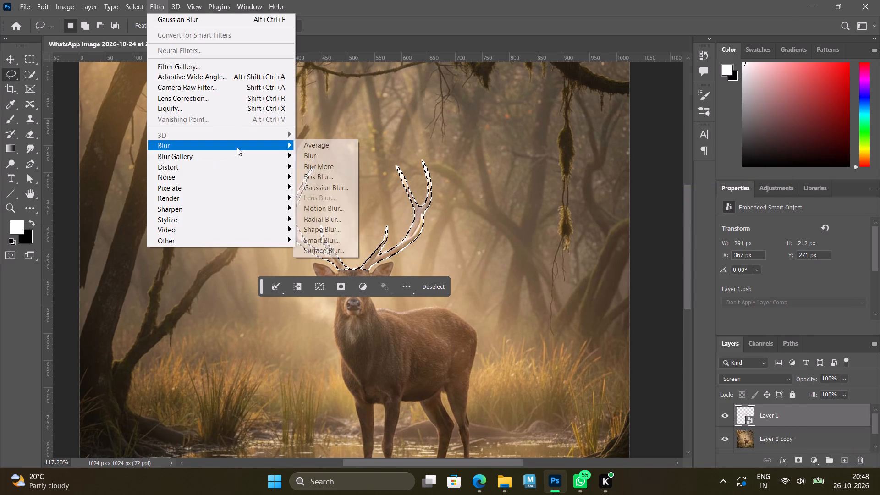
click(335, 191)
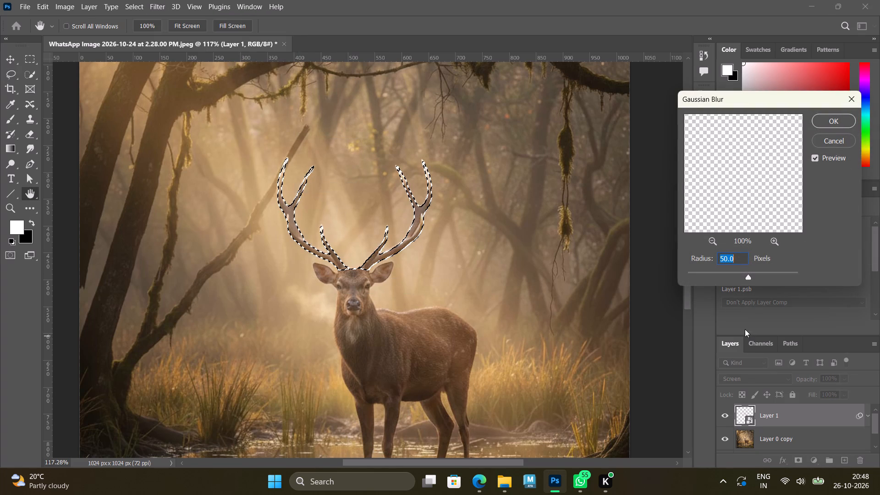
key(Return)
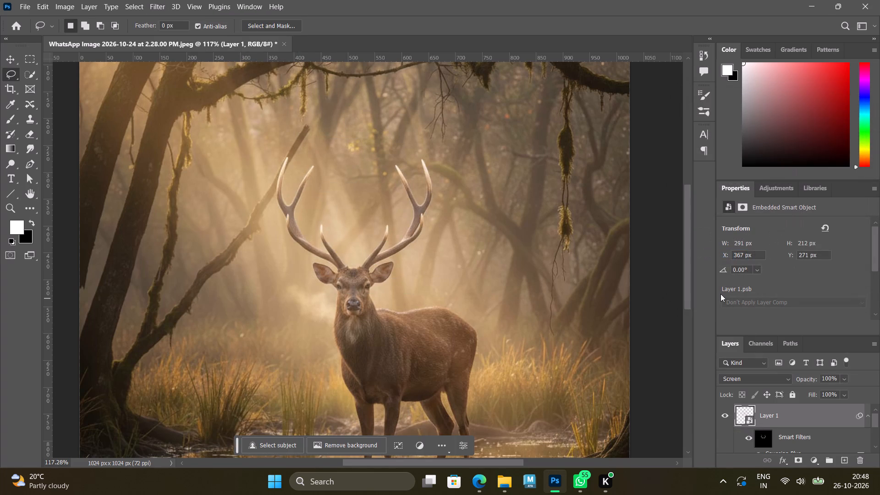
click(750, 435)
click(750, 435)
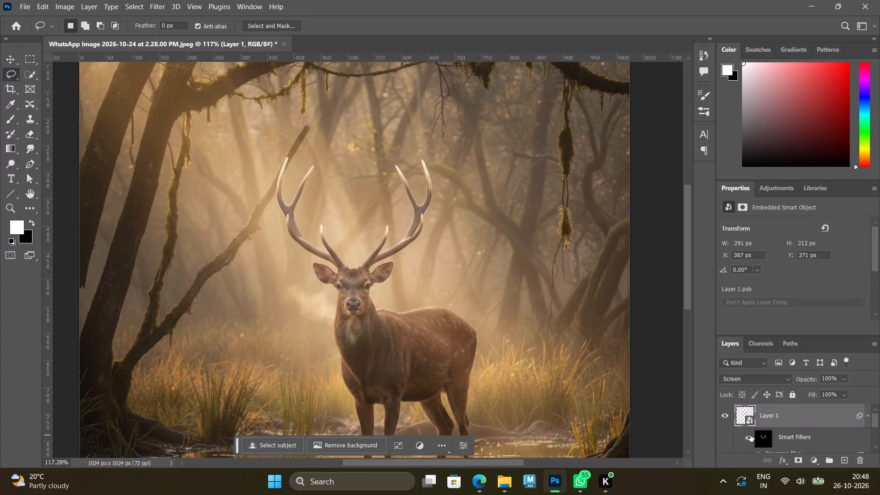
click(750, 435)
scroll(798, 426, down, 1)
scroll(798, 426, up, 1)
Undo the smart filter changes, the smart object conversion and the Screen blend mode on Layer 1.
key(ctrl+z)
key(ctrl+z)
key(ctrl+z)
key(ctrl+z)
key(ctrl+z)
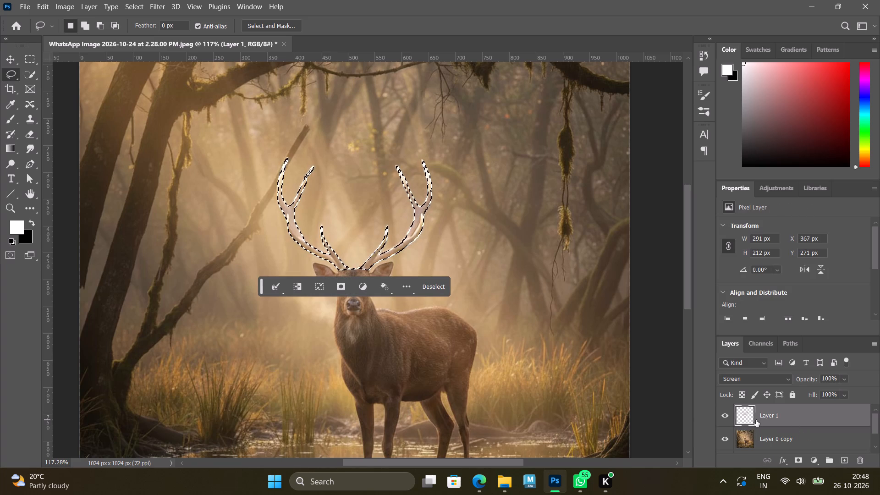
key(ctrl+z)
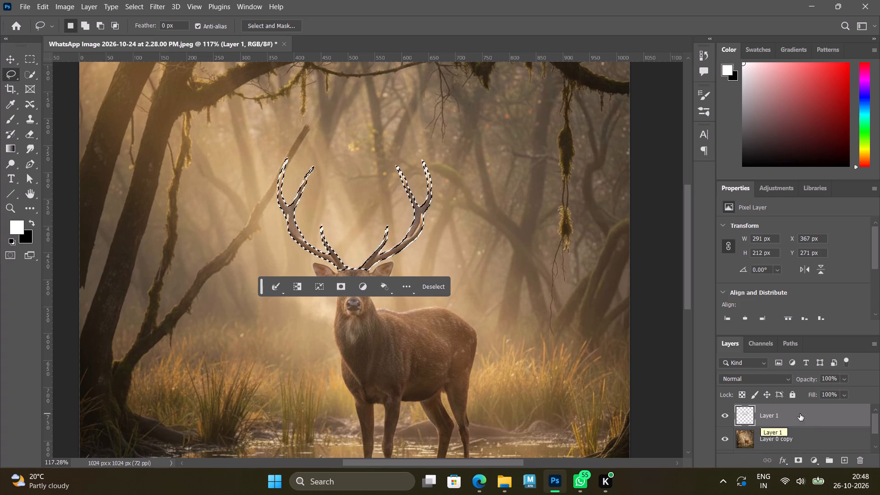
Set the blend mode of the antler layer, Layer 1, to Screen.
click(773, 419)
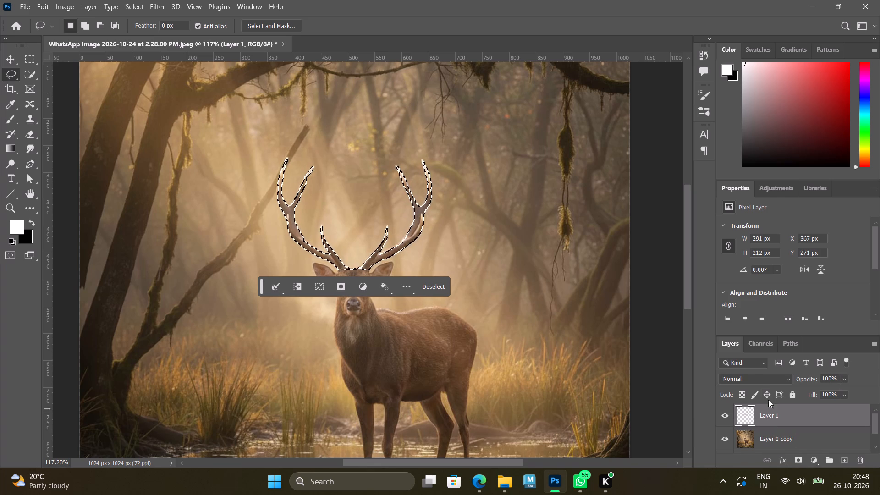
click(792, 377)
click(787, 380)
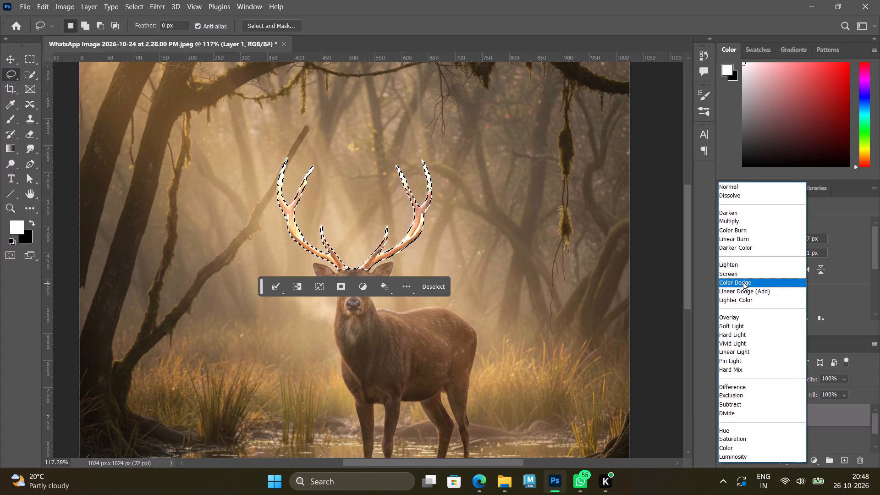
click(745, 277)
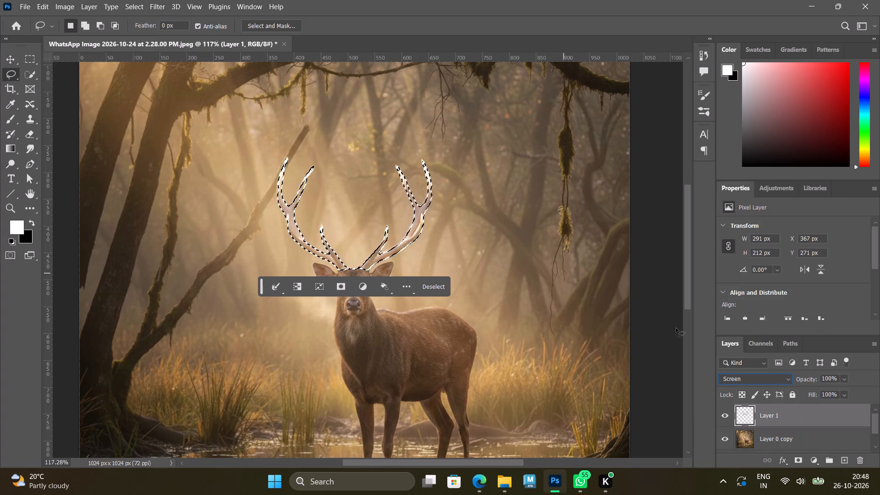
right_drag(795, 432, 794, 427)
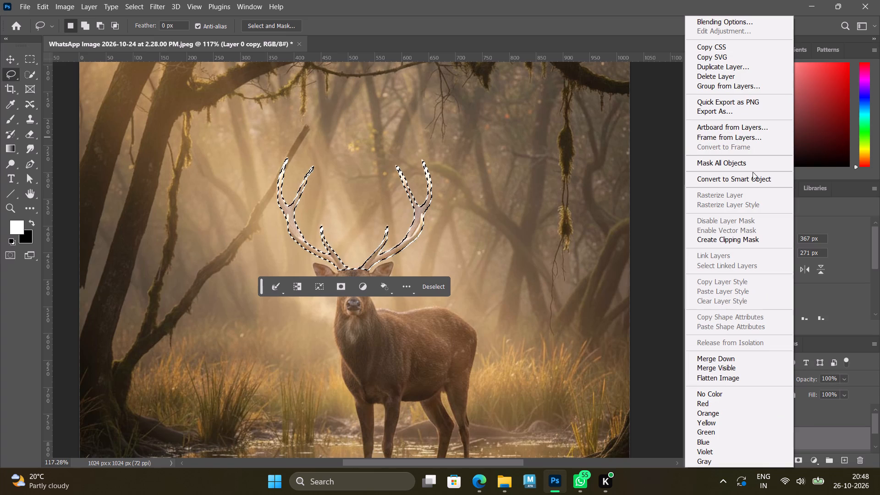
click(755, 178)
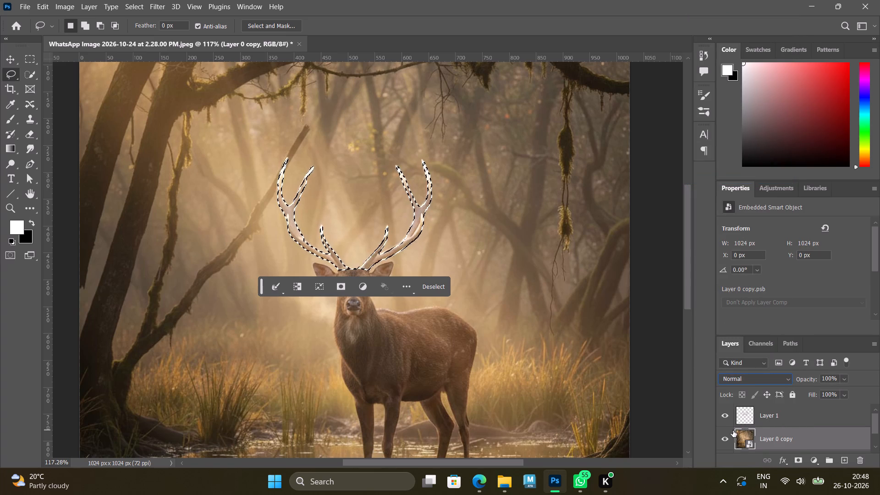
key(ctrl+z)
Convert the antler layer, Layer 1, to a smart object.
click(800, 418)
right_click(800, 418)
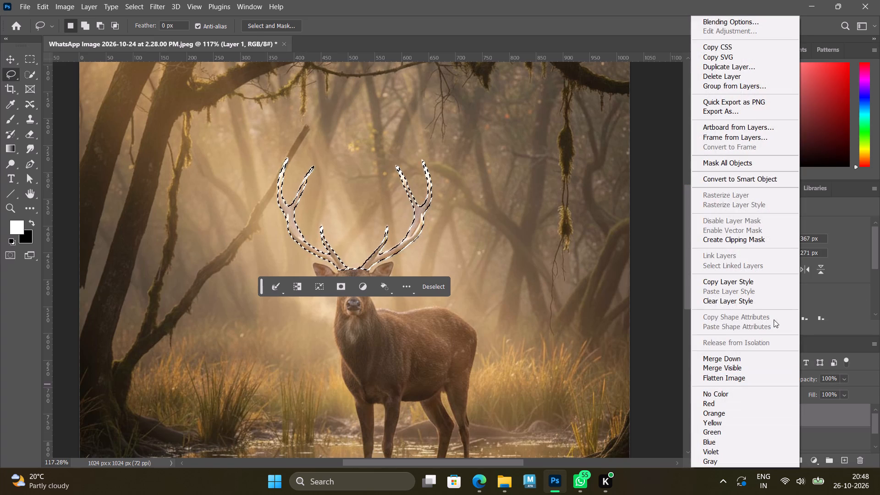
click(762, 182)
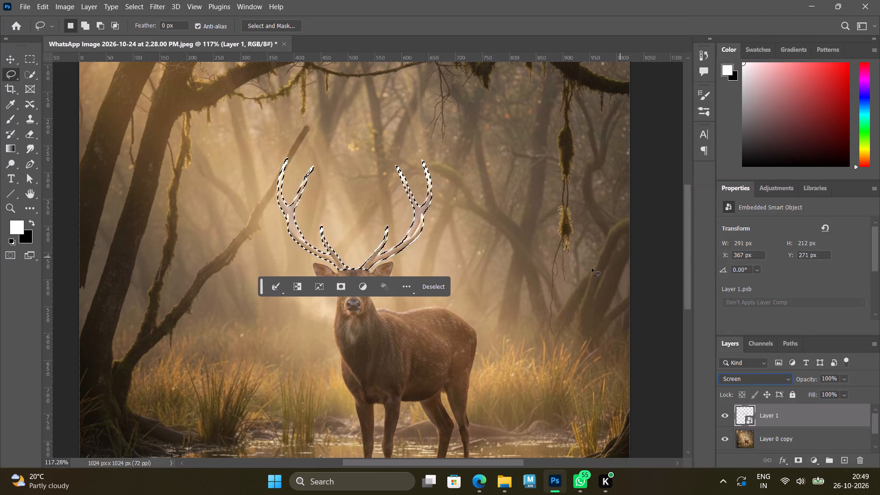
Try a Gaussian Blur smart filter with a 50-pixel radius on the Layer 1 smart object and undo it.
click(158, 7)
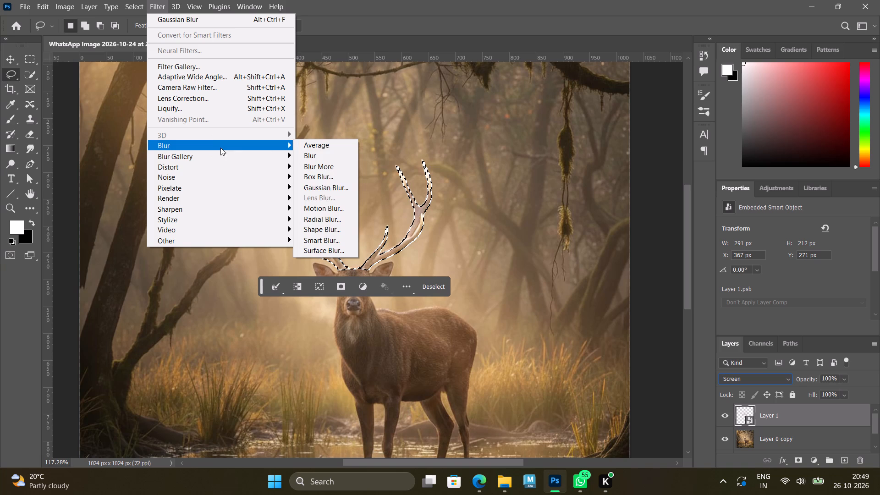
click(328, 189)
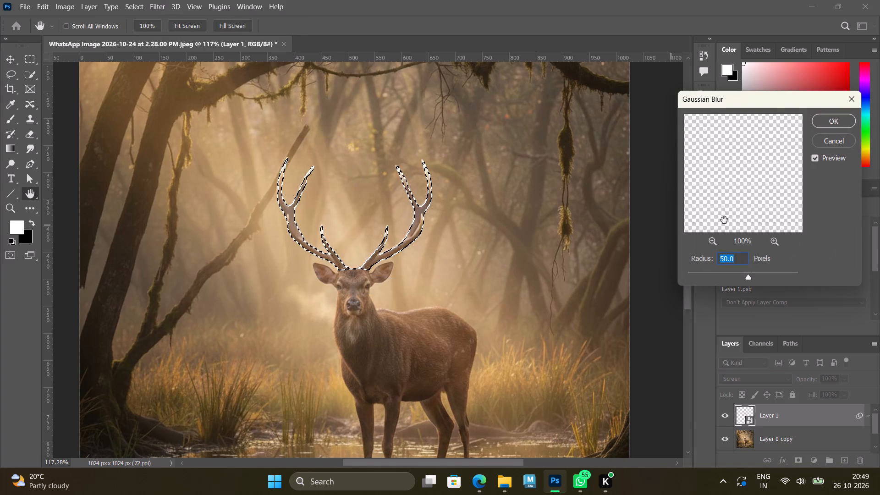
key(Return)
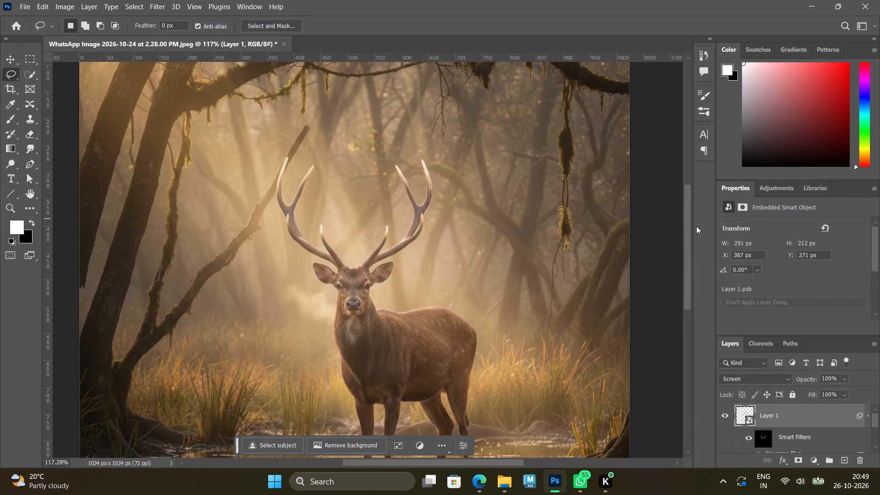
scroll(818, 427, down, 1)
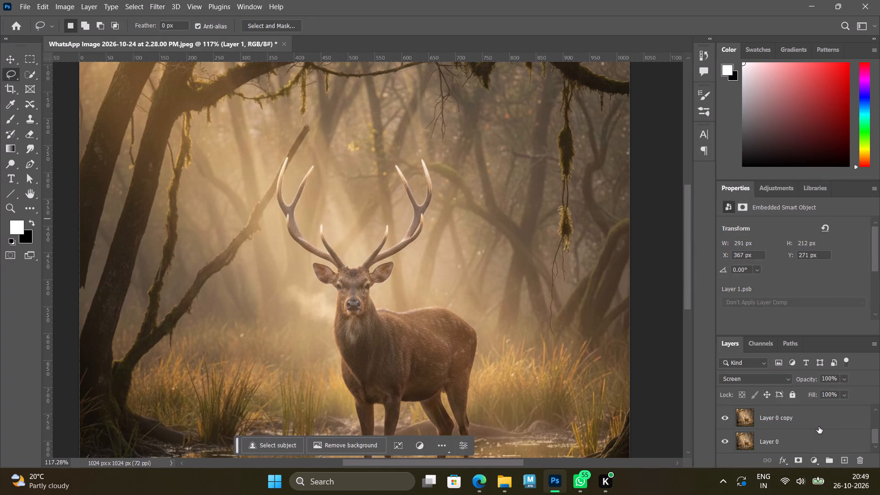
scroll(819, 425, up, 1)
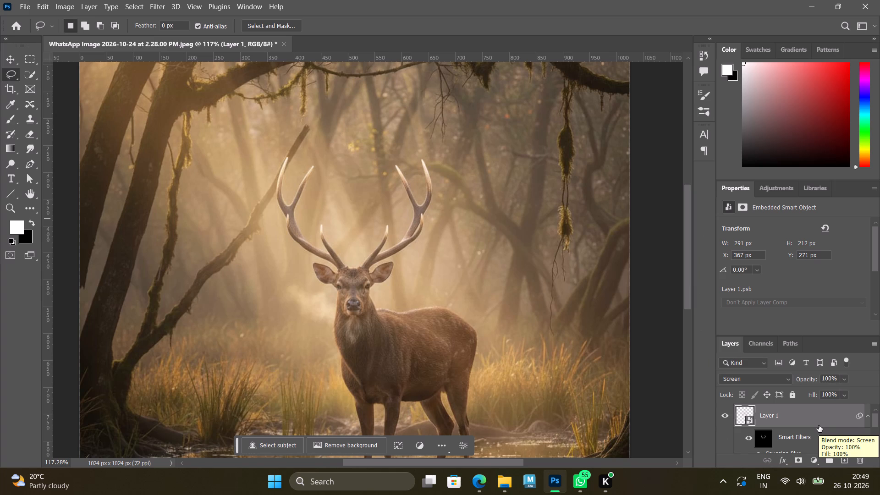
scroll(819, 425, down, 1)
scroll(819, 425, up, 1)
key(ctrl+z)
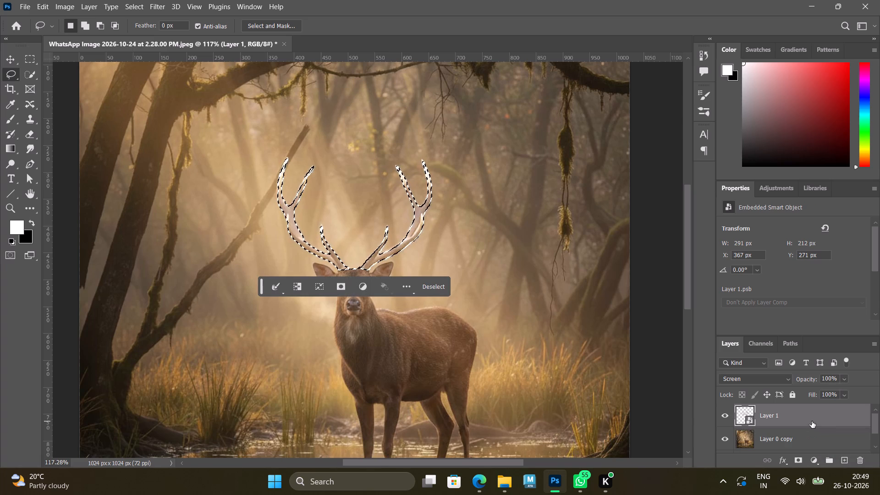
Set the blend mode of the Layer 1 smart object to Normal.
click(766, 377)
click(743, 187)
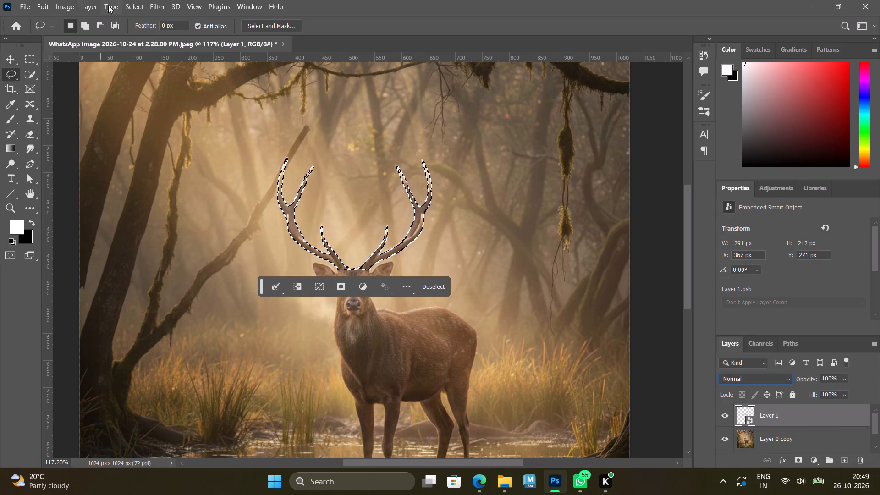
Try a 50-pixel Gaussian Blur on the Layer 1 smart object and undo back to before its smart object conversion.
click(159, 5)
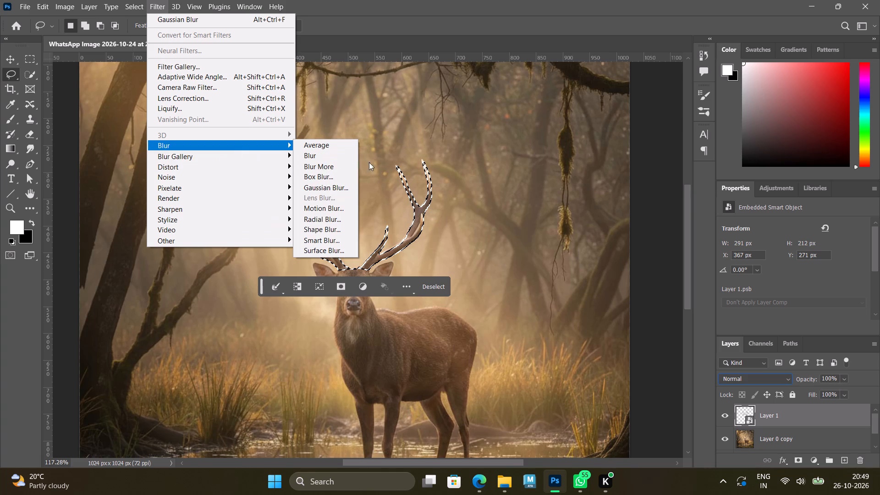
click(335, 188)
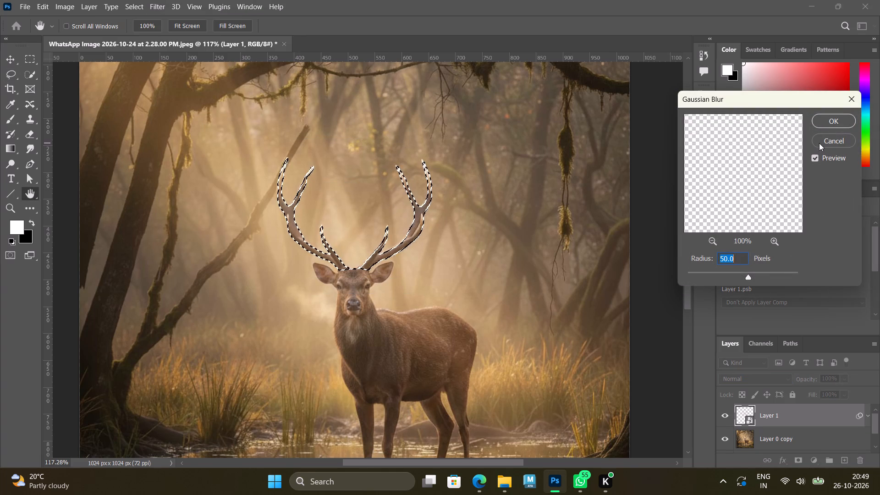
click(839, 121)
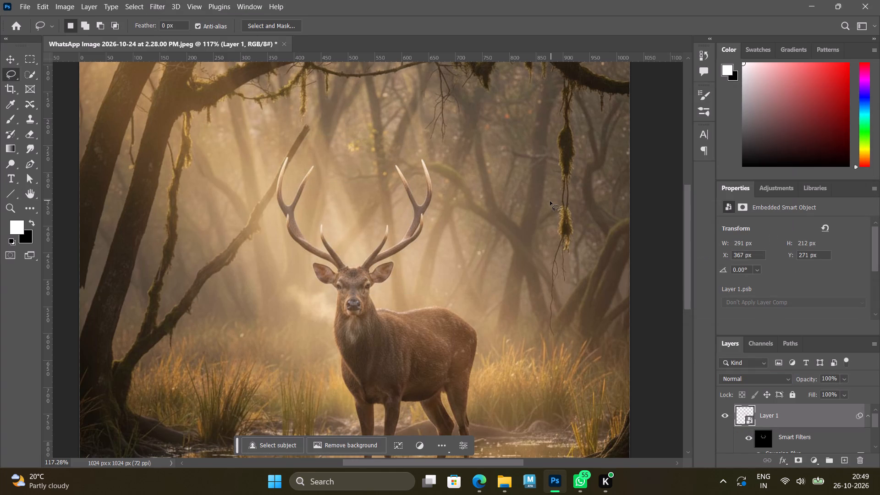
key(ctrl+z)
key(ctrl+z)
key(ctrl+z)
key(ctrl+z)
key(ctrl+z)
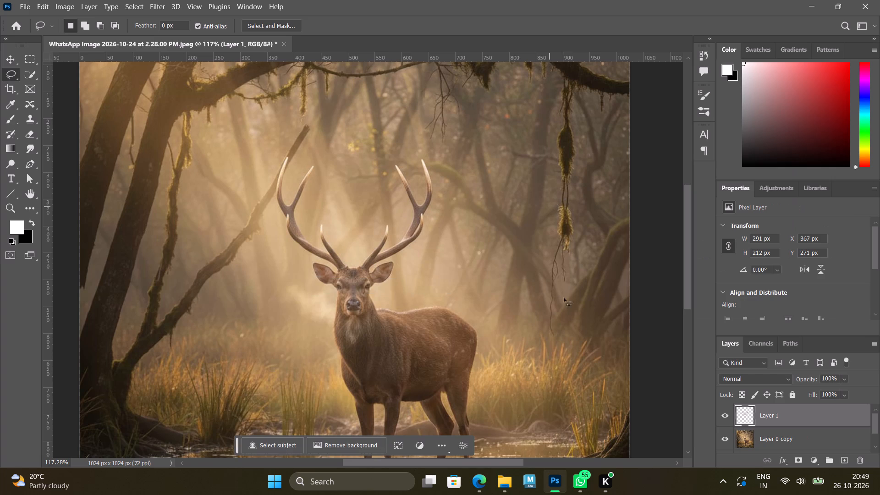
Convert the antler layer, Layer 1, to a smart object and load its antler outline as a selection.
right_click(787, 413)
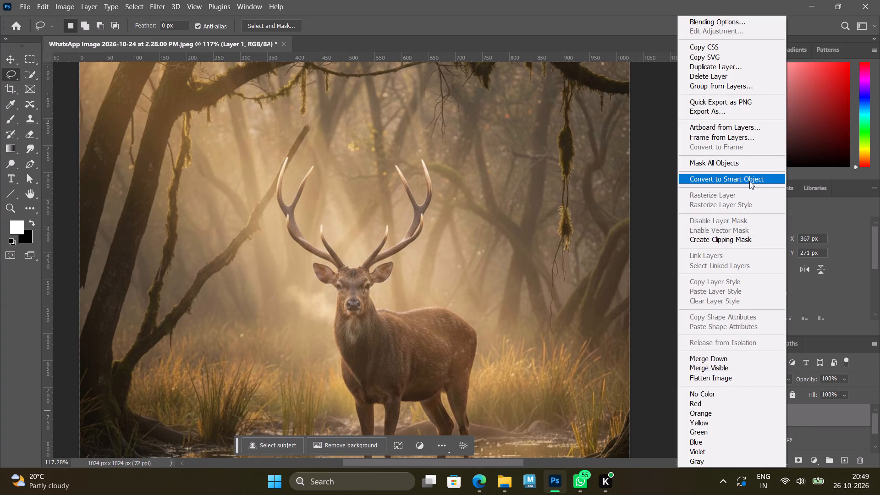
click(749, 181)
ctrl+click(743, 410)
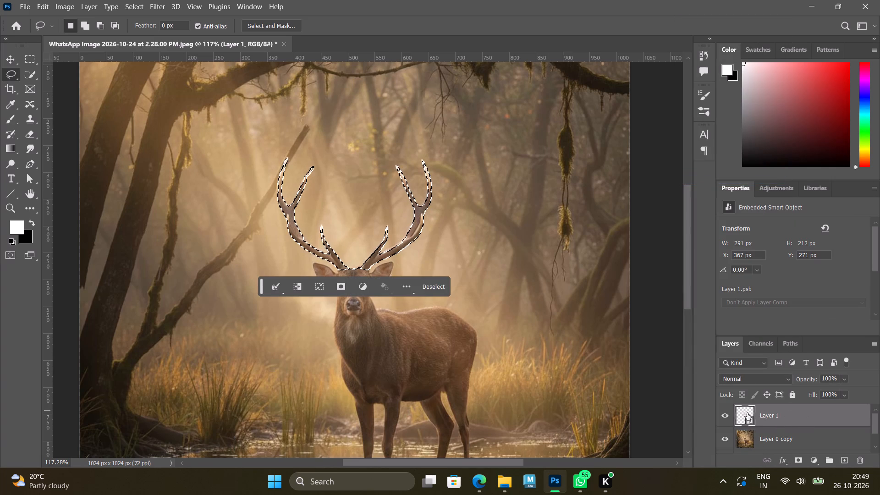
Set the blend mode of the Layer 1 smart object to Screen.
click(791, 376)
click(741, 274)
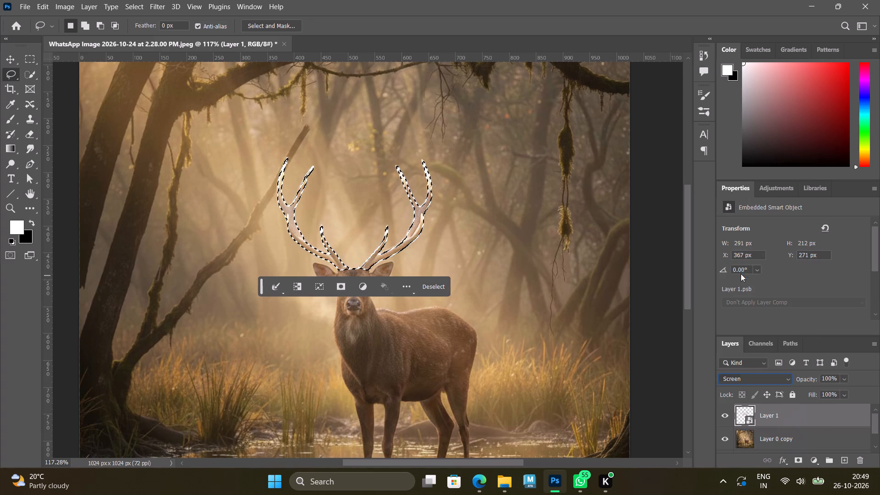
Apply a Gaussian Blur smart filter with a 1.5-pixel radius to the selected antlers on Layer 1.
click(154, 8)
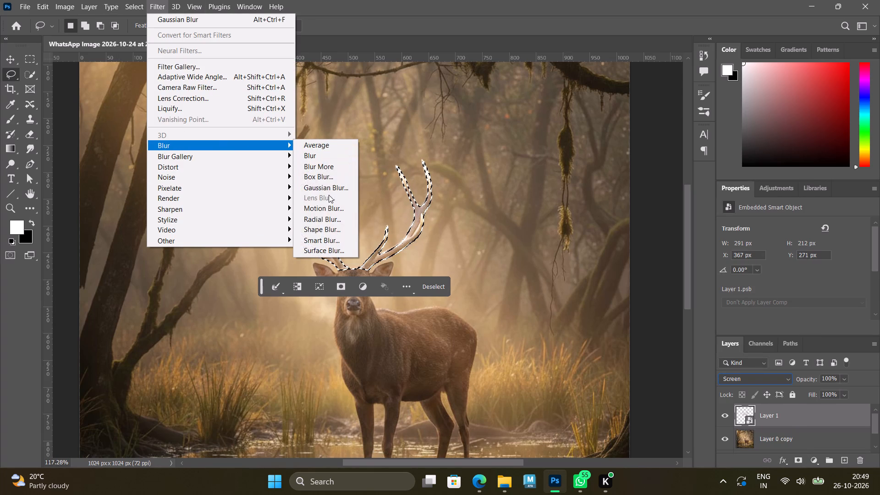
click(330, 187)
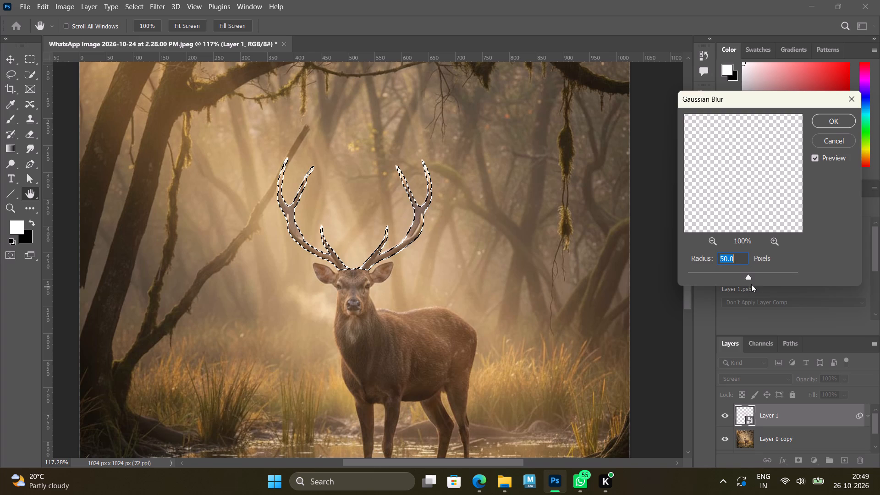
drag(747, 275, 681, 280)
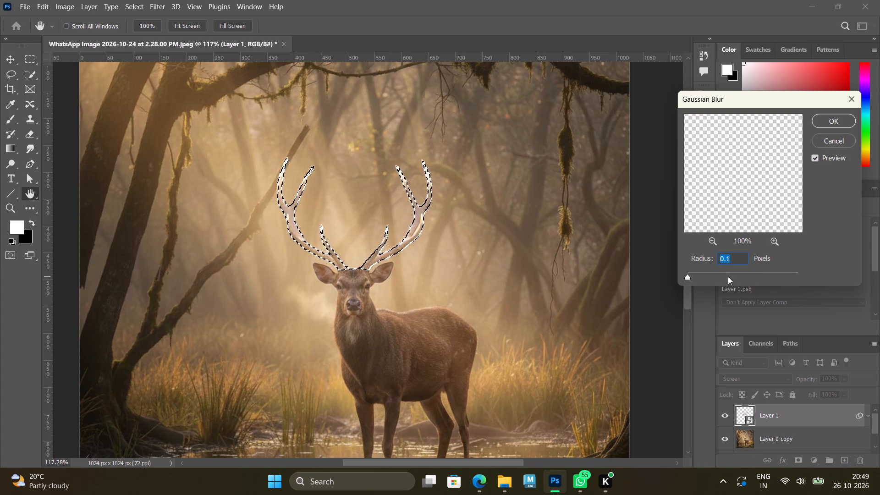
drag(687, 277, 697, 277)
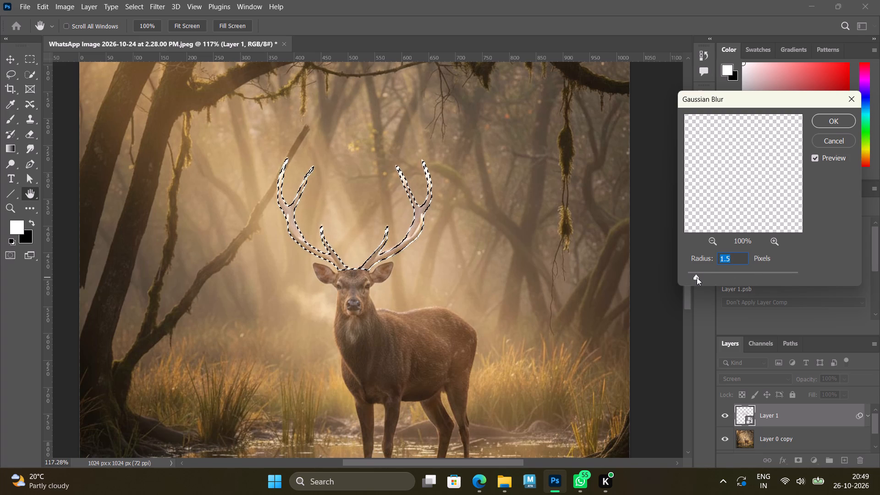
click(836, 122)
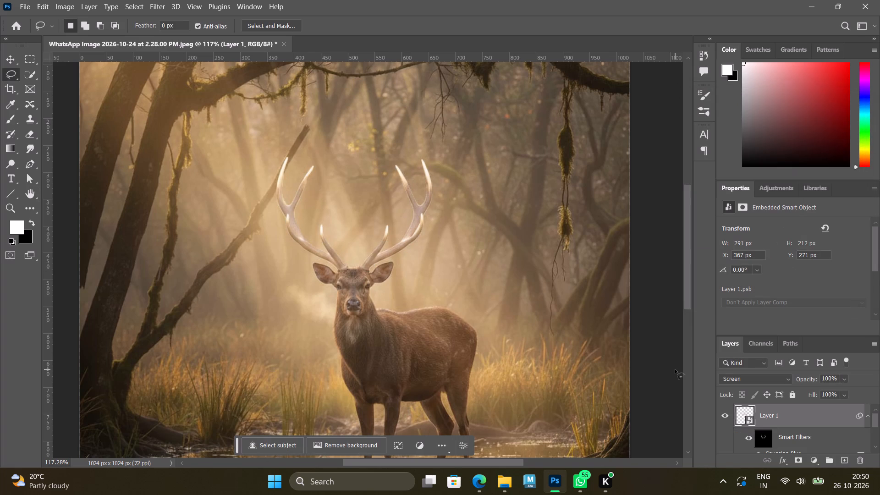
Duplicate the blurred antler smart object, Layer 1.
key(ctrl+j)
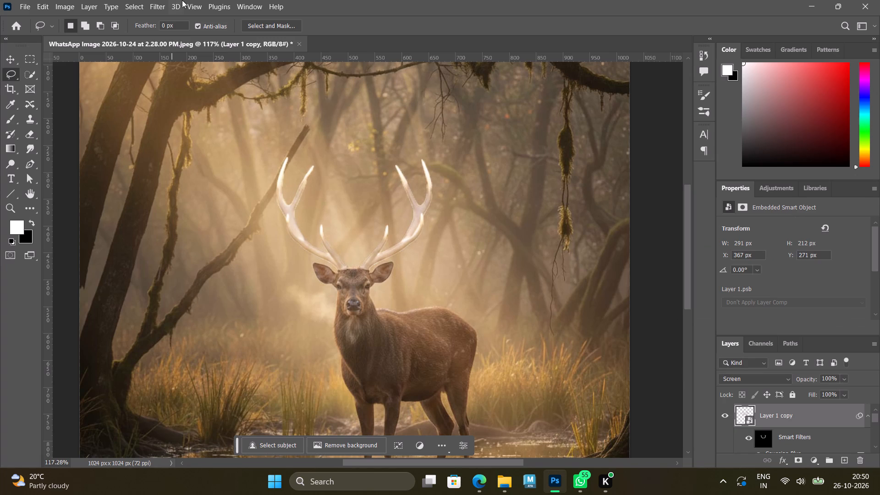
Open the blur filter choices for the duplicated antler smart object.
click(158, 3)
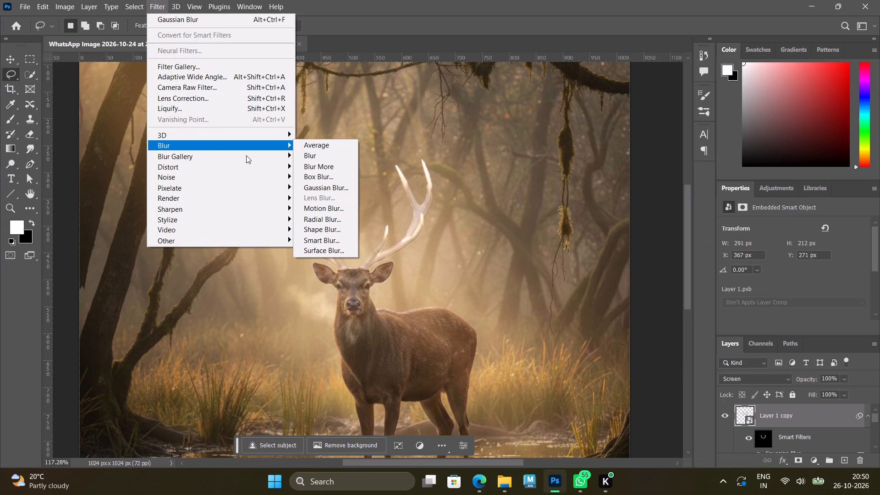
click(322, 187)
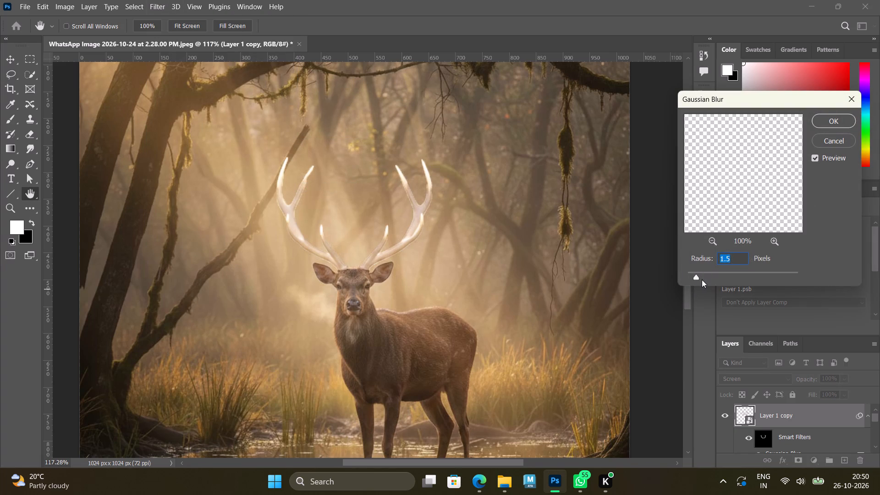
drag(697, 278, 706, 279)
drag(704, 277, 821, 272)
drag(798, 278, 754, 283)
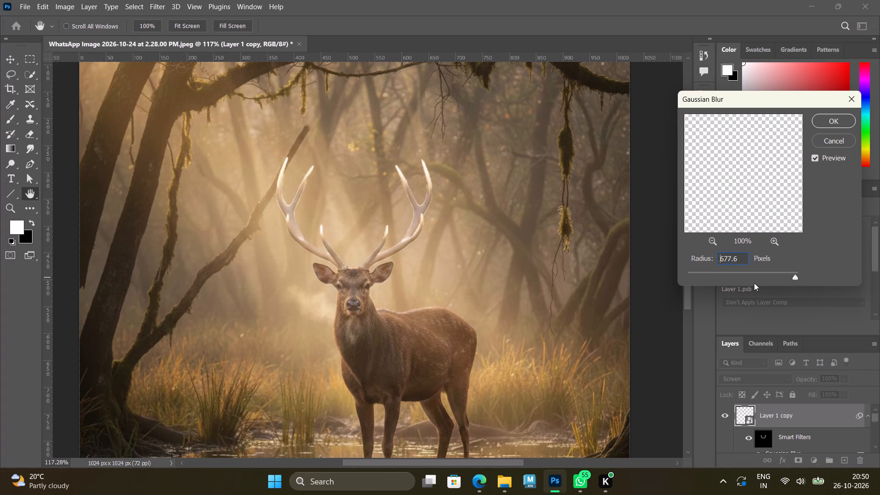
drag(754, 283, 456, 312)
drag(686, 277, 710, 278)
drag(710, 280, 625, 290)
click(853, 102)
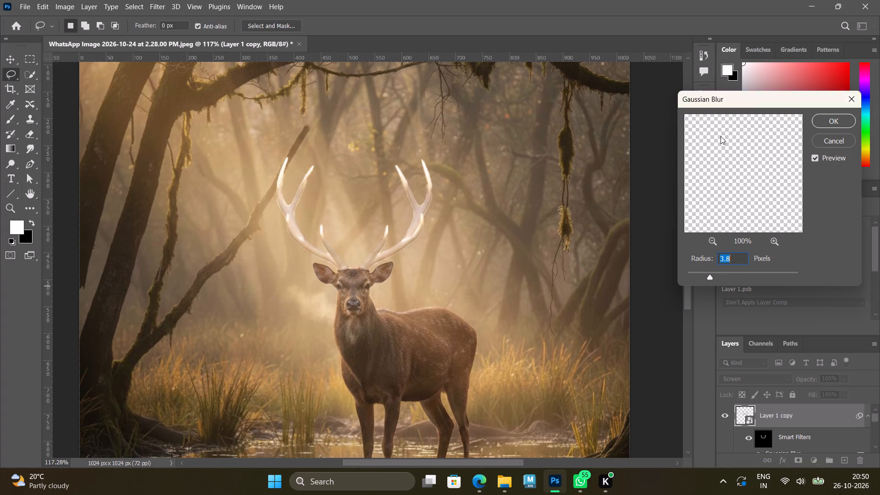
Save the document in Photoshop format as "deer" in the Psd File folder.
key(ctrl+s)
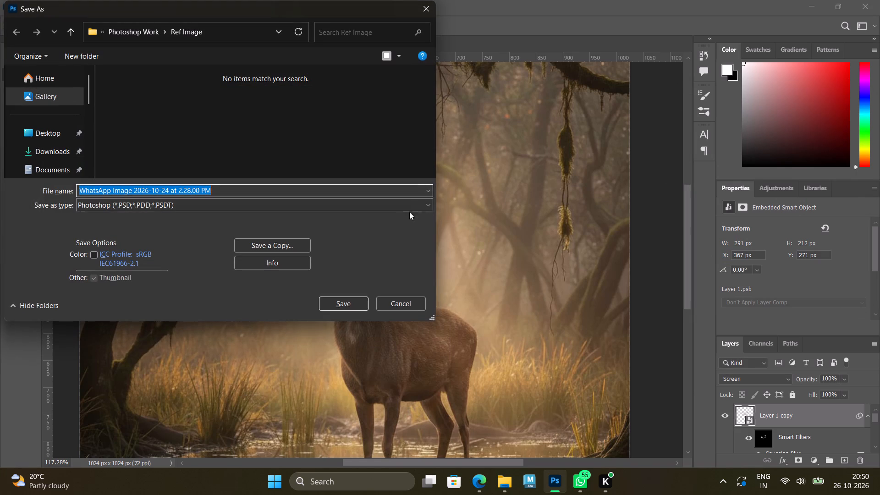
click(411, 301)
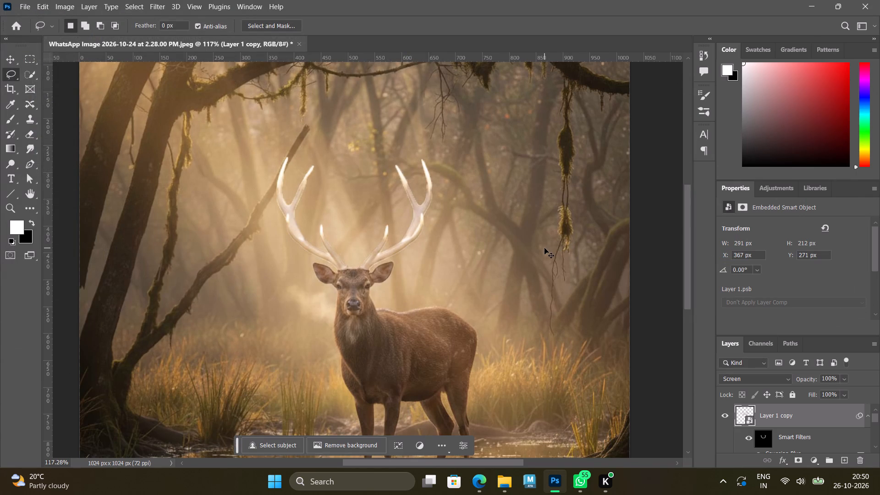
key(ctrl+s)
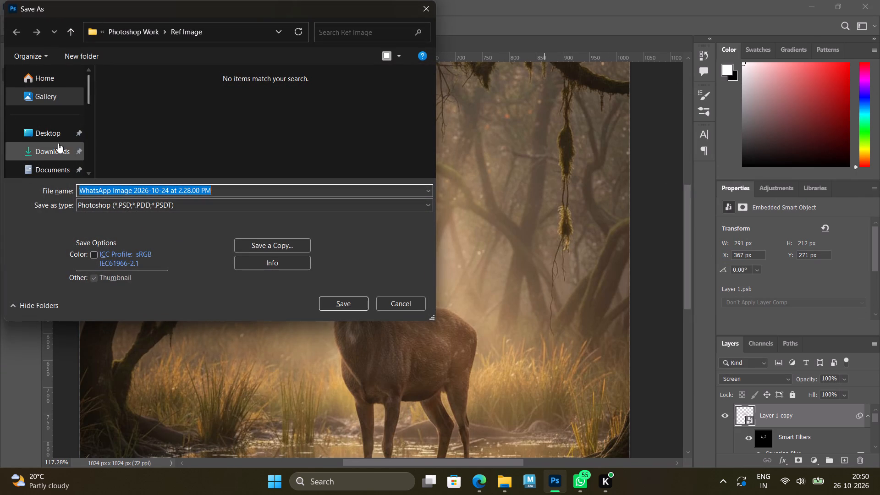
scroll(58, 143, down, 4)
scroll(58, 143, up, 1)
click(66, 127)
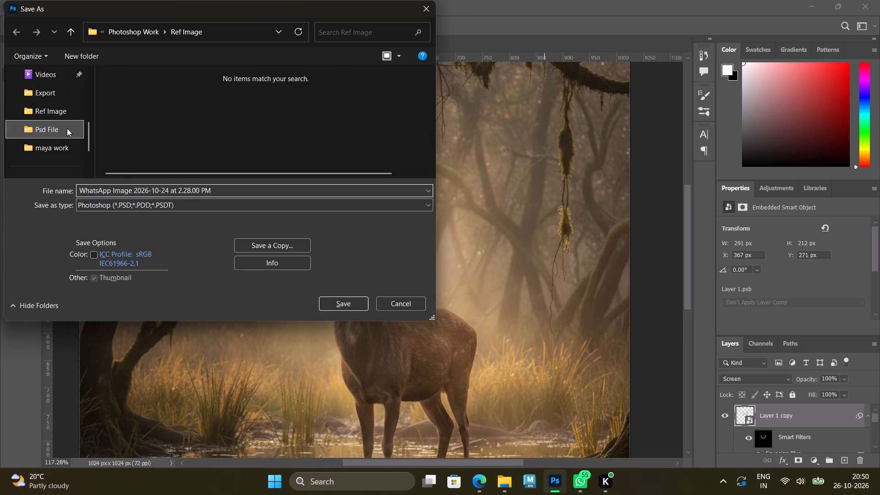
click(228, 191)
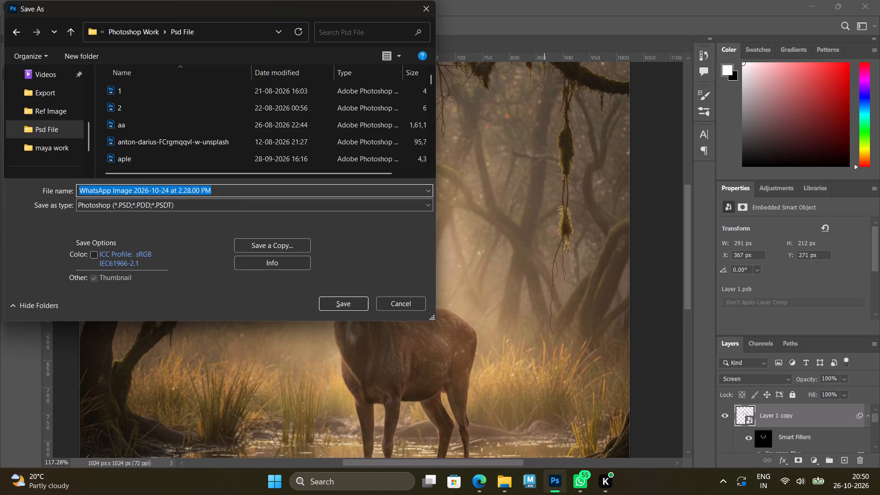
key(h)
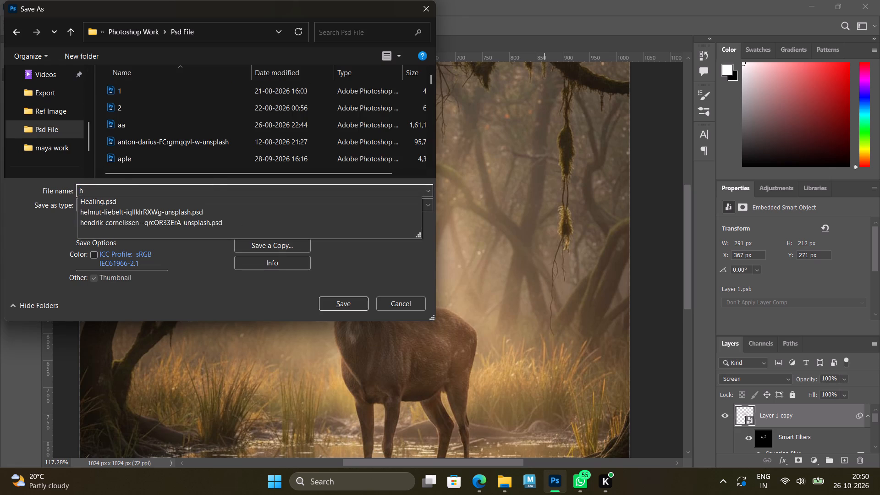
key(BackSpace)
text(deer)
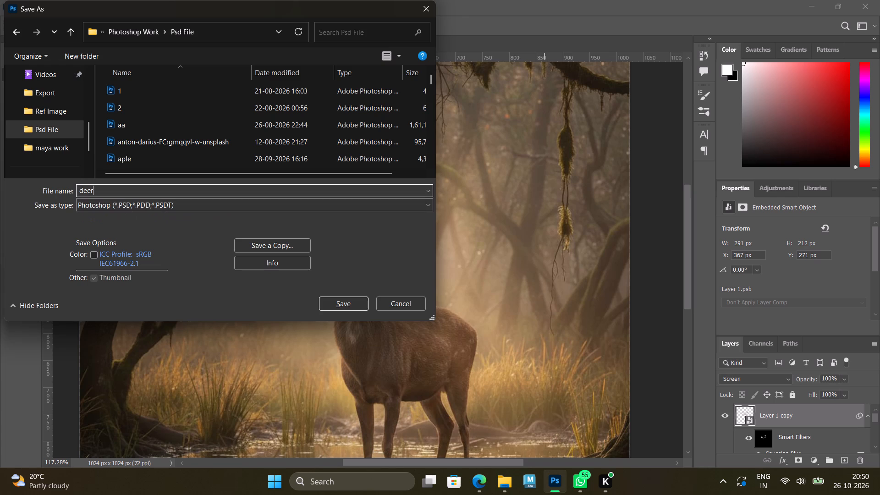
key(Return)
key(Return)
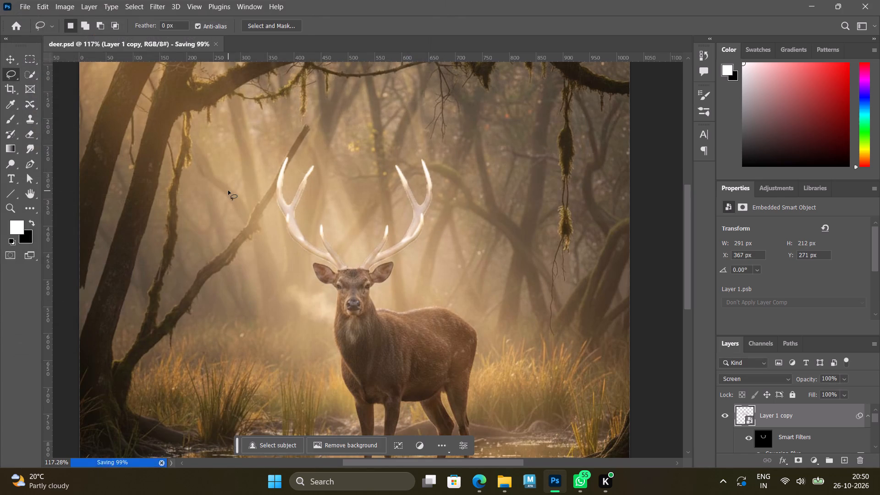